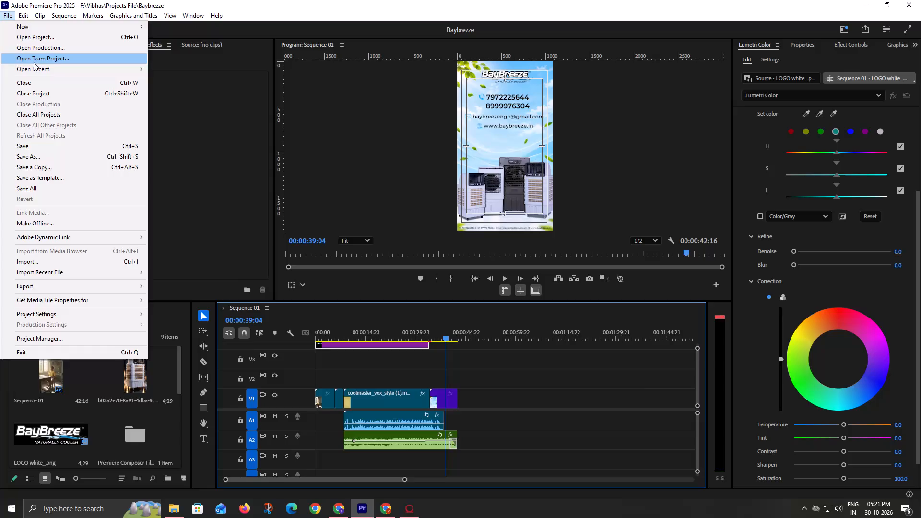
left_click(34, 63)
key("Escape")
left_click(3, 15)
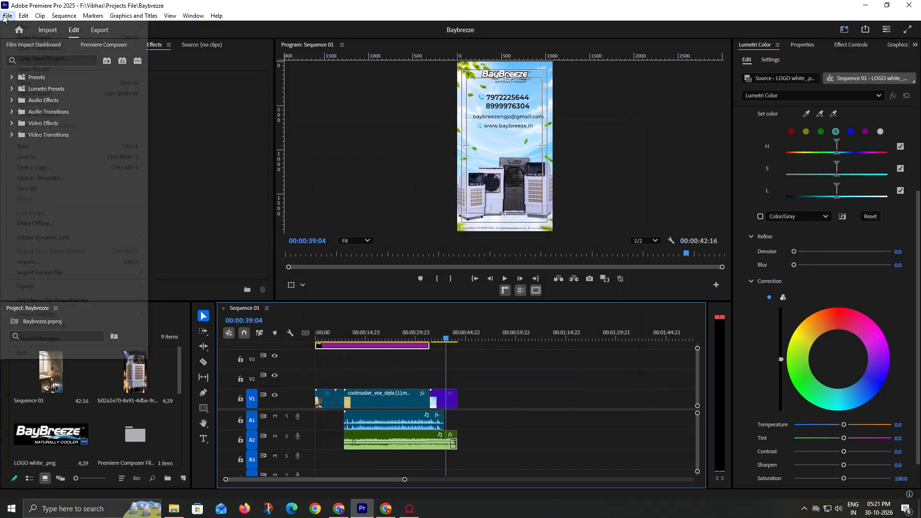
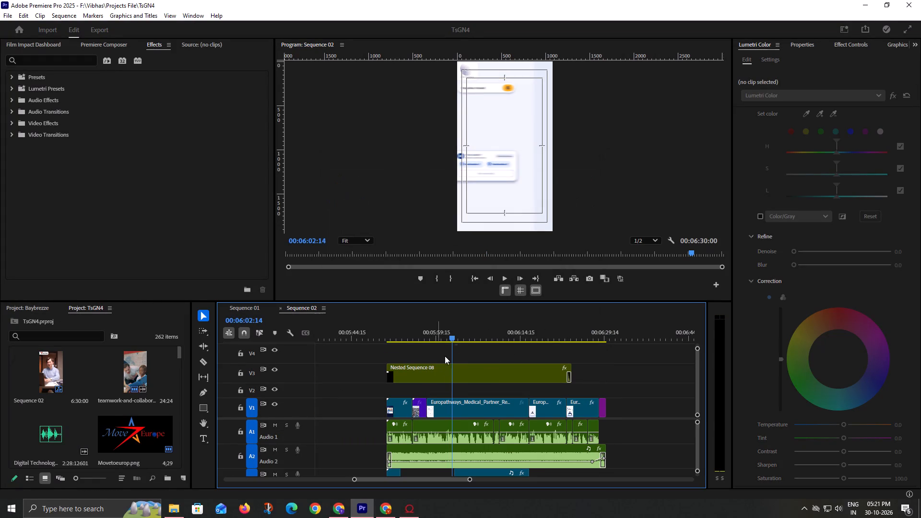
Set the vertical position of the first Europathways_Medical_Partner_Reel clip on V1 in Sequence 02 to 1114.
left_click_drag(452, 344, 458, 345)
key("space")
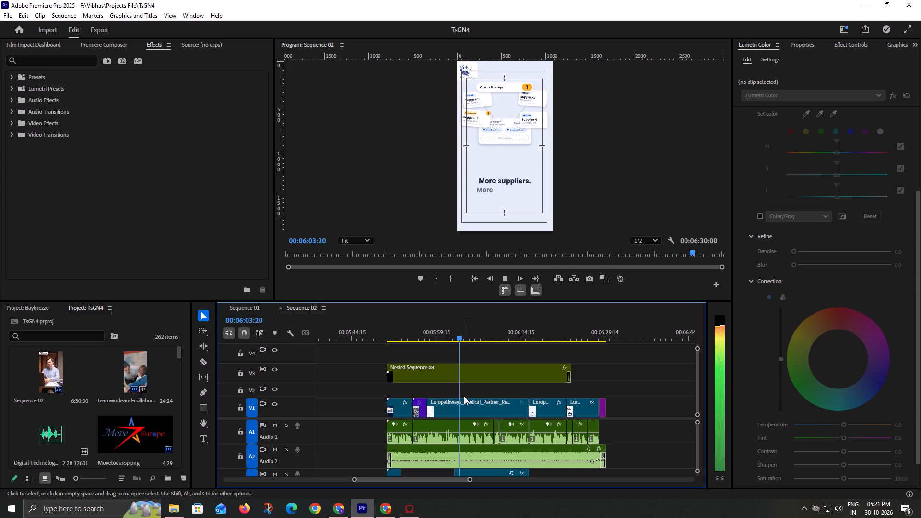
key("space")
left_click(458, 405)
left_click(795, 47)
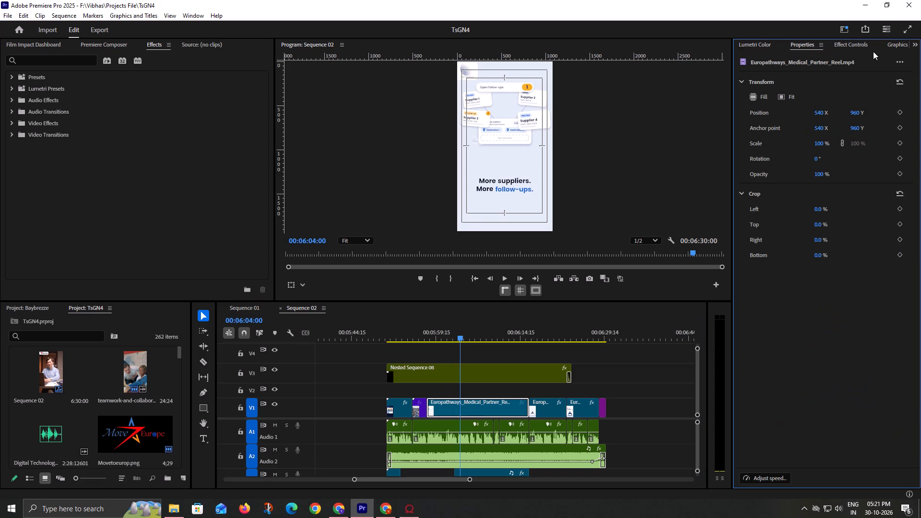
left_click(859, 47)
left_click_drag(832, 94, 873, 92)
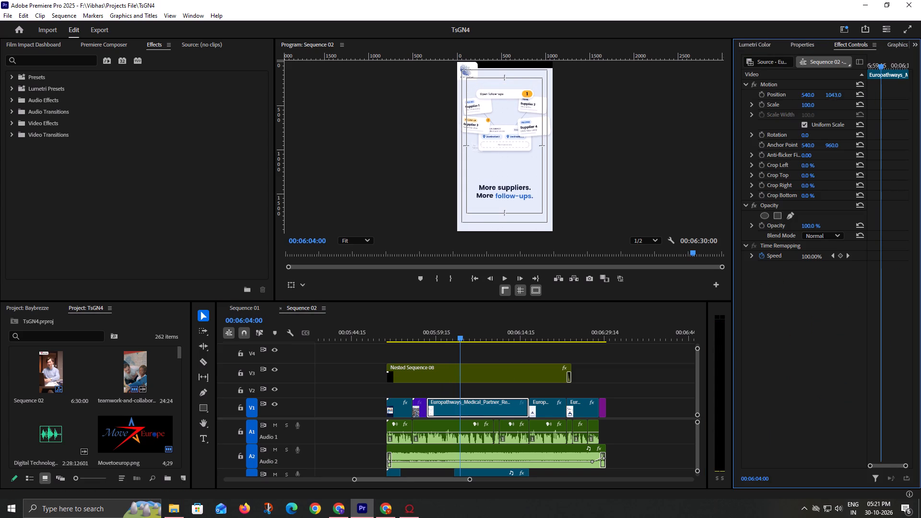
left_click_drag(873, 92, 903, 84)
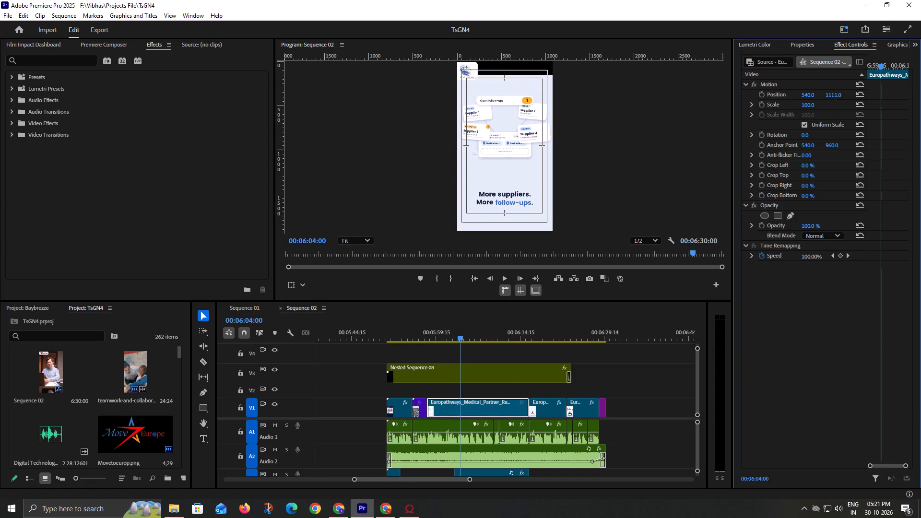
left_click_drag(903, 84, 905, 84)
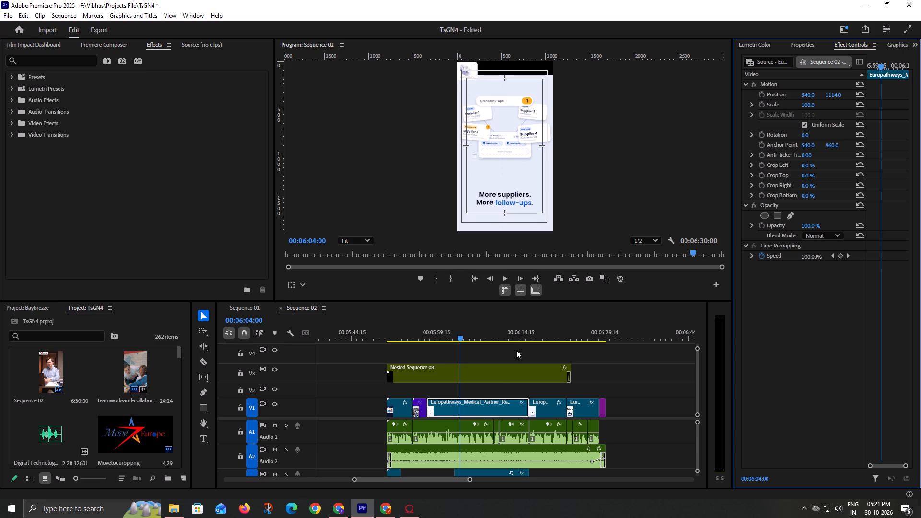
Move the repositioned Europathways_Medical_Partner_Reel clip from V1 up to V2, keeping its timing.
left_click(471, 406, "alt")
left_click_drag(469, 408, 472, 400)
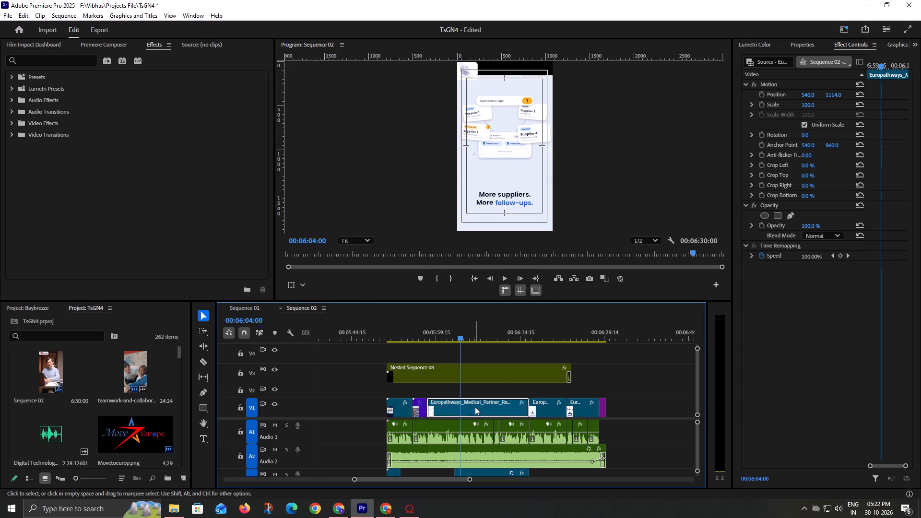
left_click_drag(475, 407, 474, 396)
Set the vertical position of the following Europathways clip, showing the Clear Pricing and Commission Terms cards, to 1014.
left_click(551, 330)
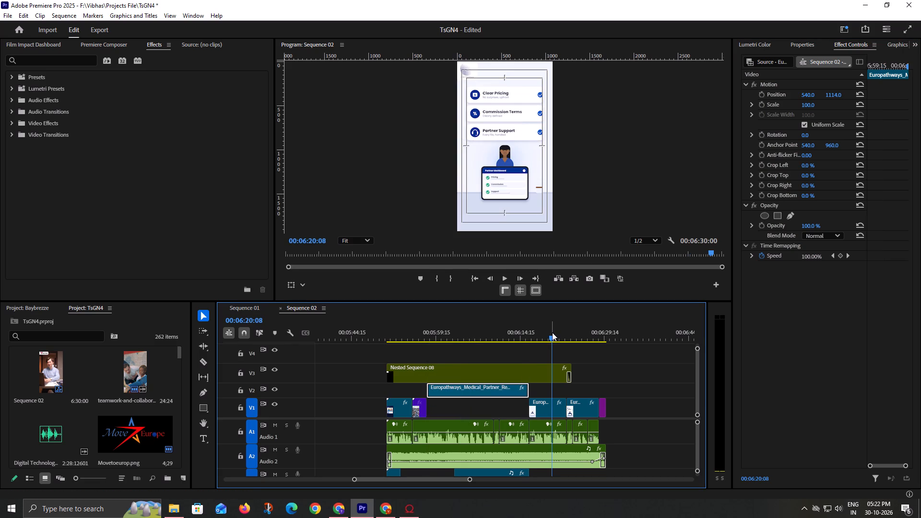
left_click(548, 331)
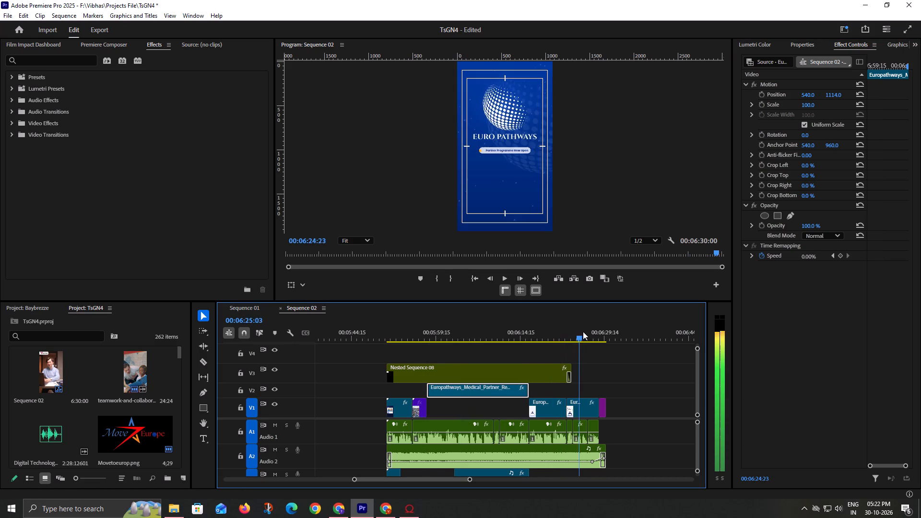
left_click(543, 407)
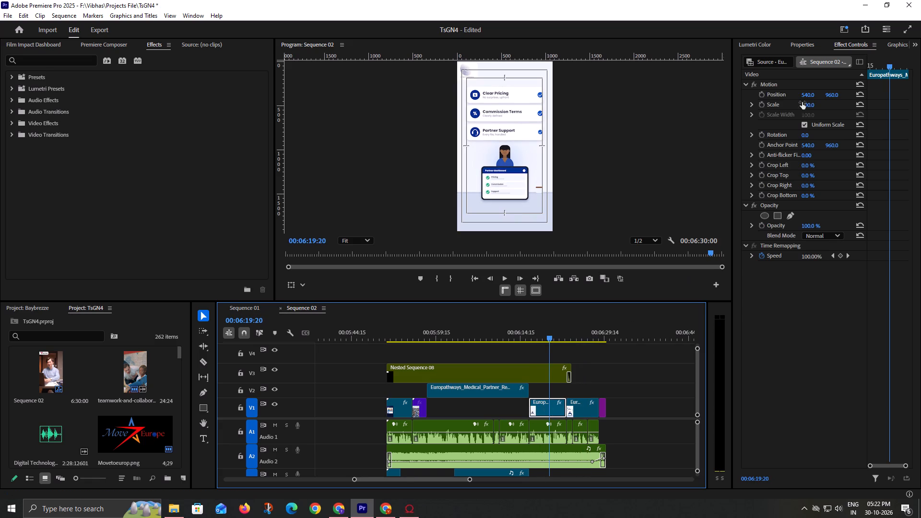
left_click_drag(831, 92, 844, 93)
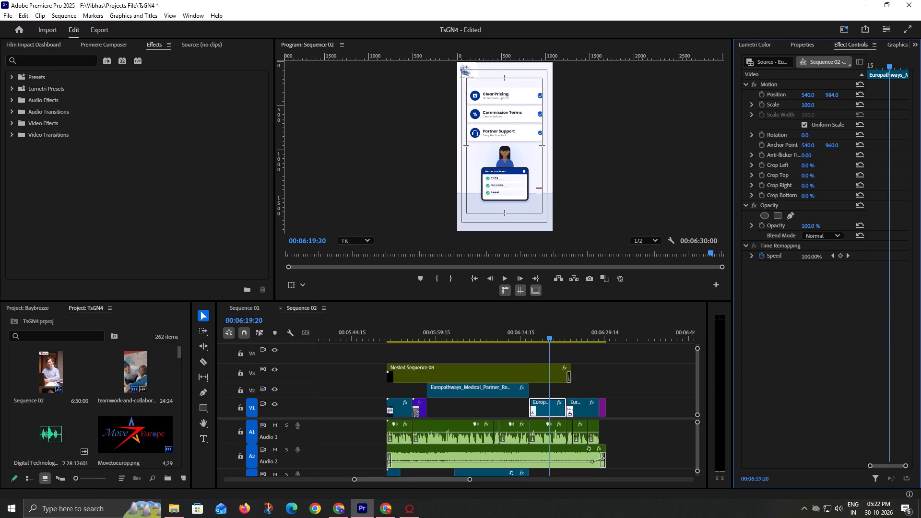
left_click_drag(844, 93, 847, 93)
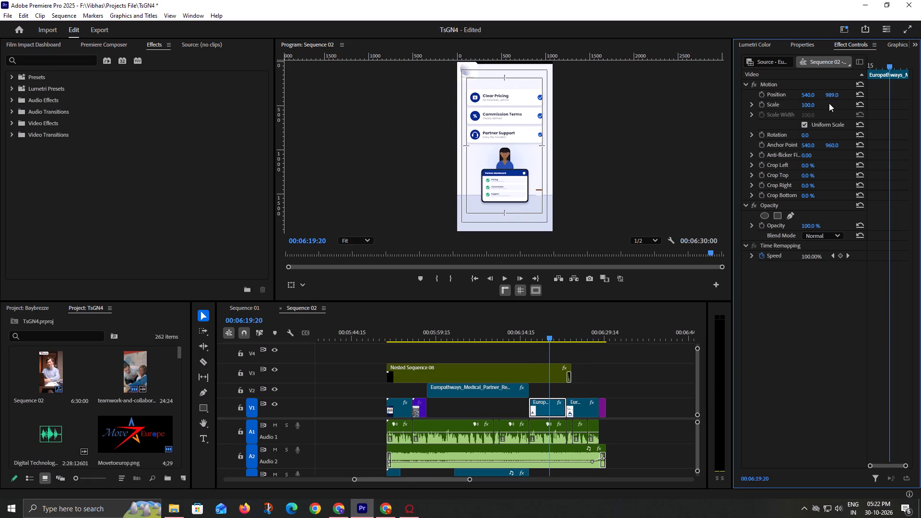
left_click_drag(810, 105, 815, 105)
key("ctrl+z")
left_click_drag(835, 96, 841, 96)
left_click_drag(841, 96, 846, 94)
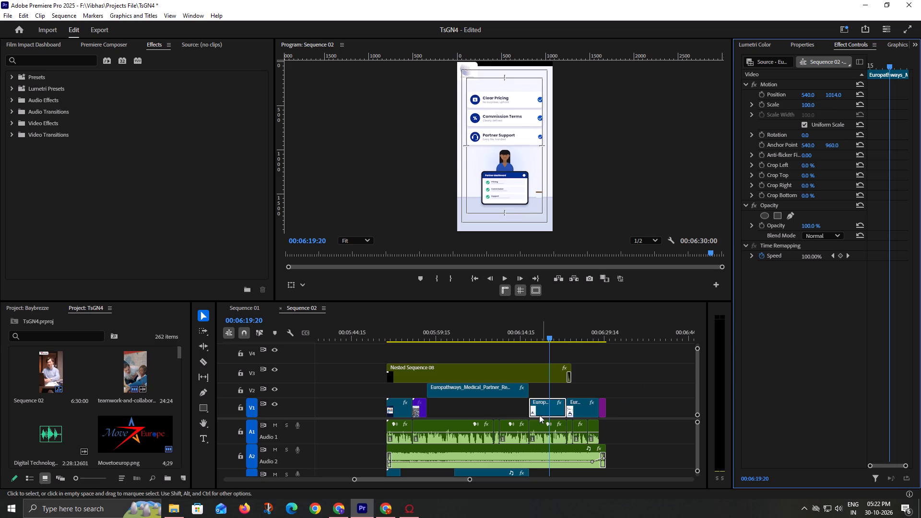
Move the Clear Pricing clip from V1 up to V2, directly after the first Europathways clip.
left_click_drag(541, 407, 541, 396)
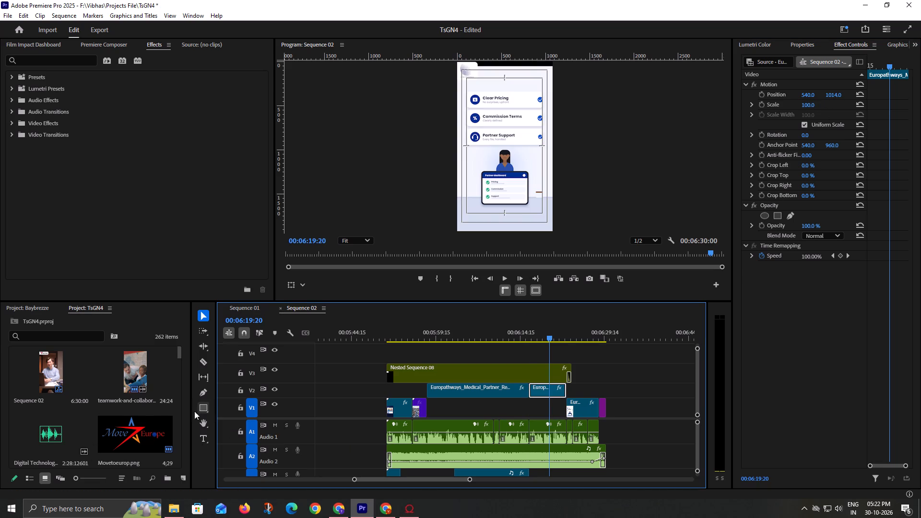
Create a color matte using the pale background colour sampled from the upper area of the previewed frame.
left_click(179, 475)
left_click(209, 439)
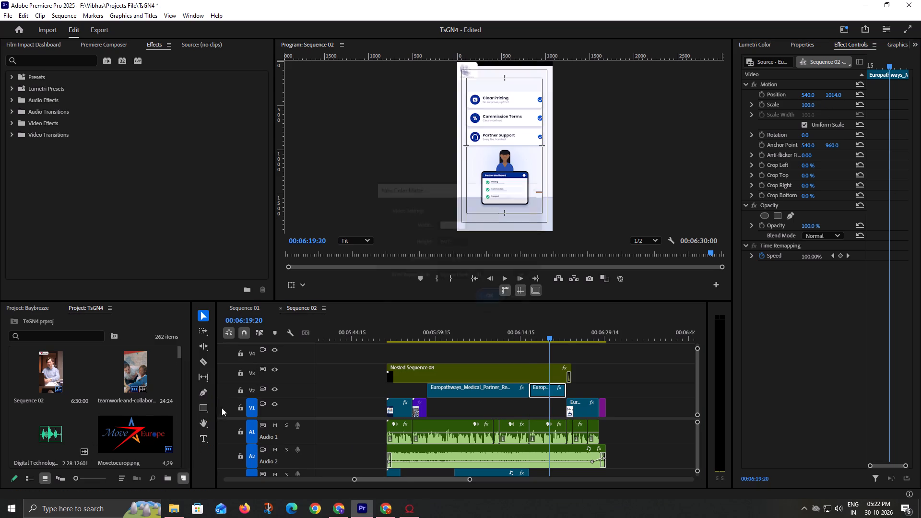
key("Return")
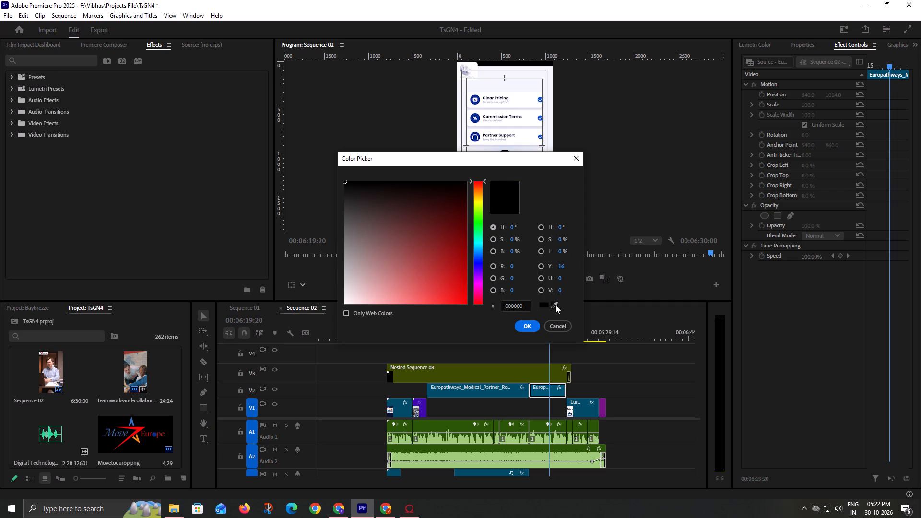
left_click(555, 305)
left_click(528, 68)
key("Return")
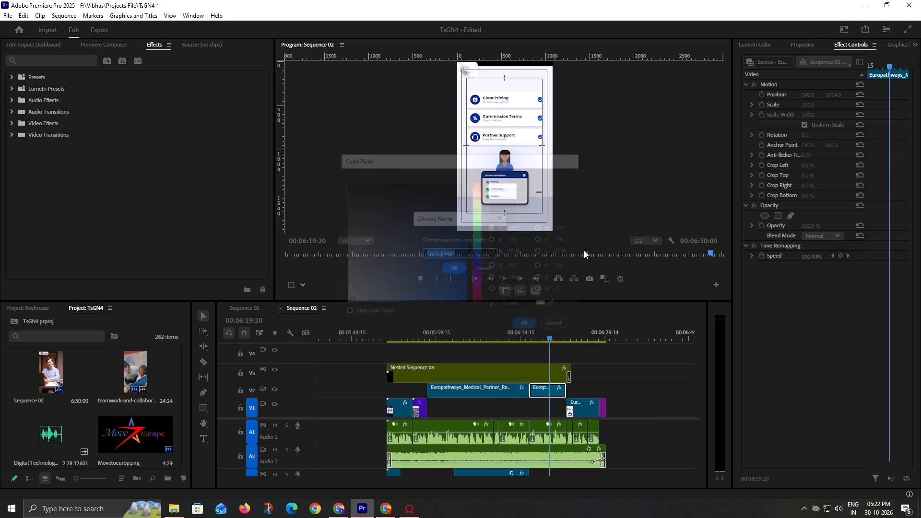
key("Return")
Place the Color Matte on V1 beneath the two raised Europathways clips and extend it to the end of the second one.
left_click_drag(59, 445, 427, 409)
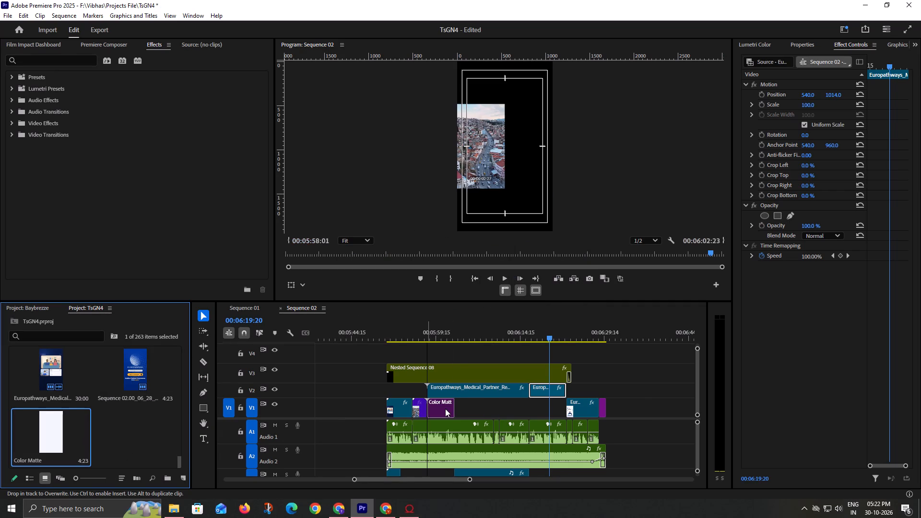
left_click_drag(453, 408, 584, 411)
left_click(528, 413)
Review the shifted clips over the matte in an enlarged preview, playing the section from about 00:05:58 to 00:06:03.
key("grave")
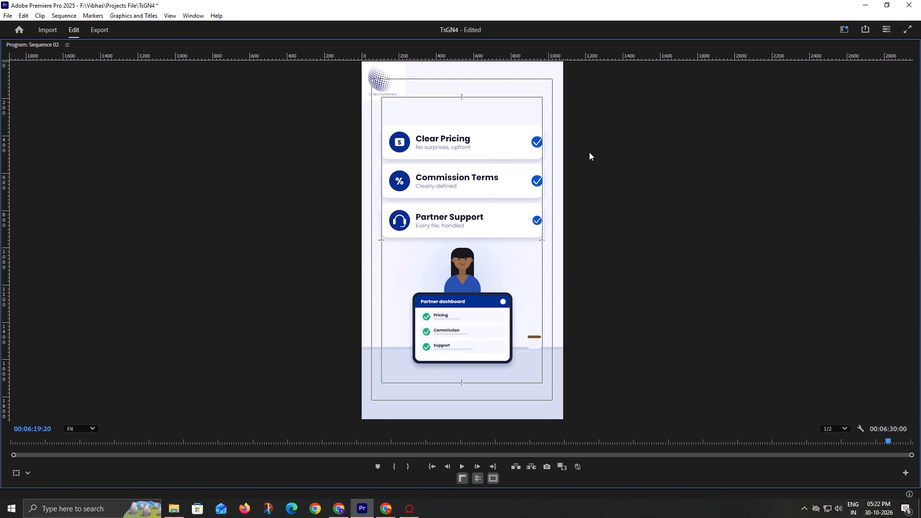
key("grave")
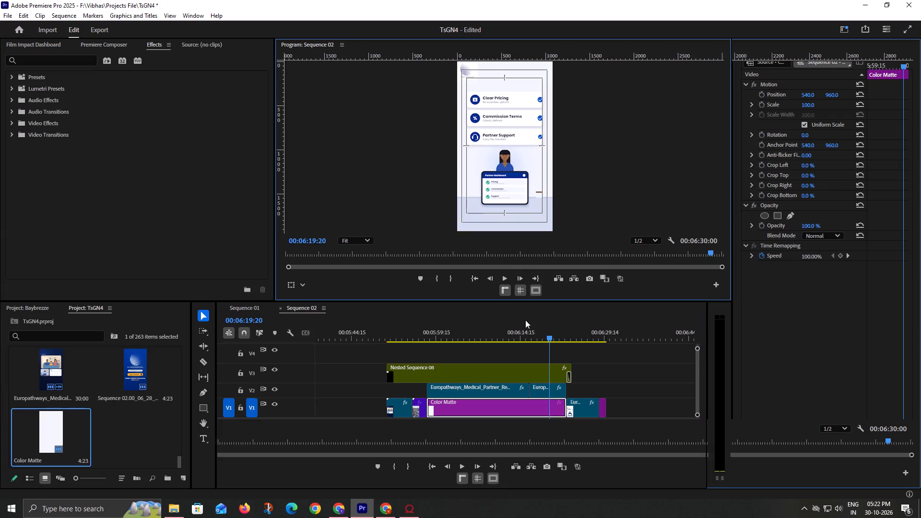
left_click_drag(441, 342, 428, 342)
left_click_drag(443, 331, 436, 337)
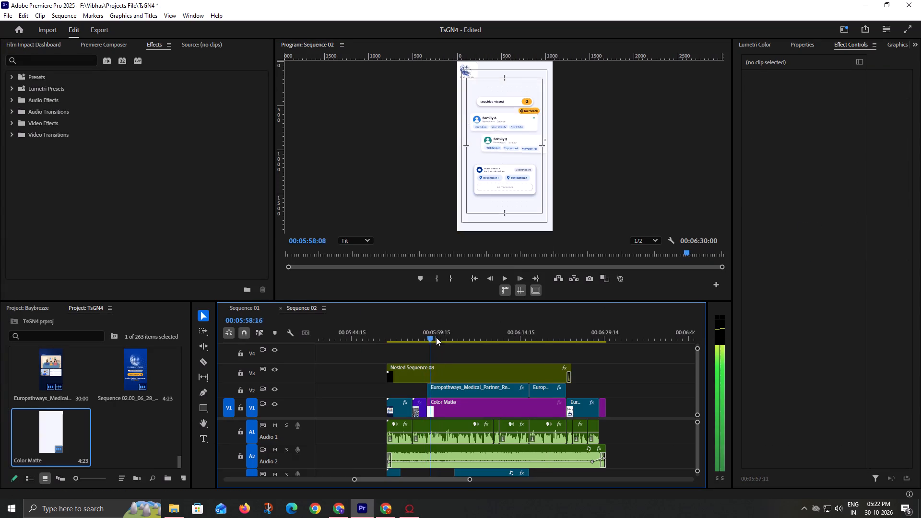
left_click_drag(436, 337, 448, 335)
key("grave")
key("space")
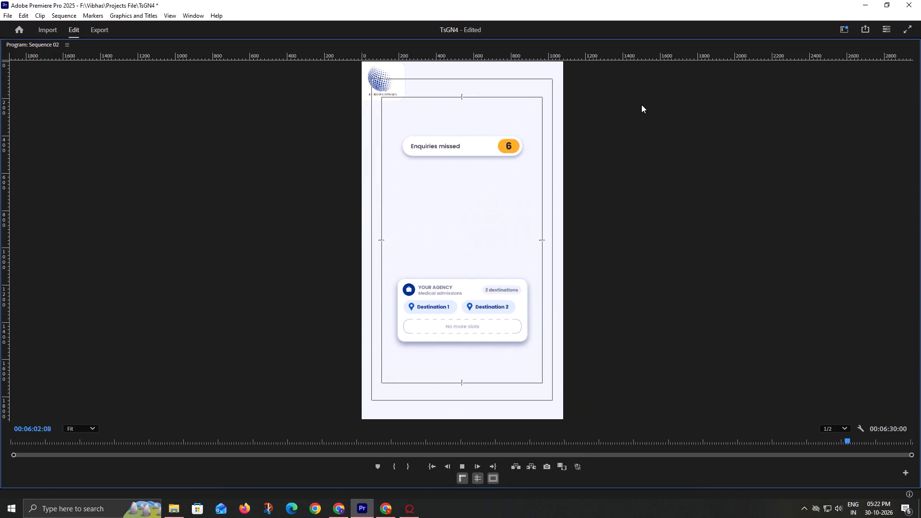
key("space")
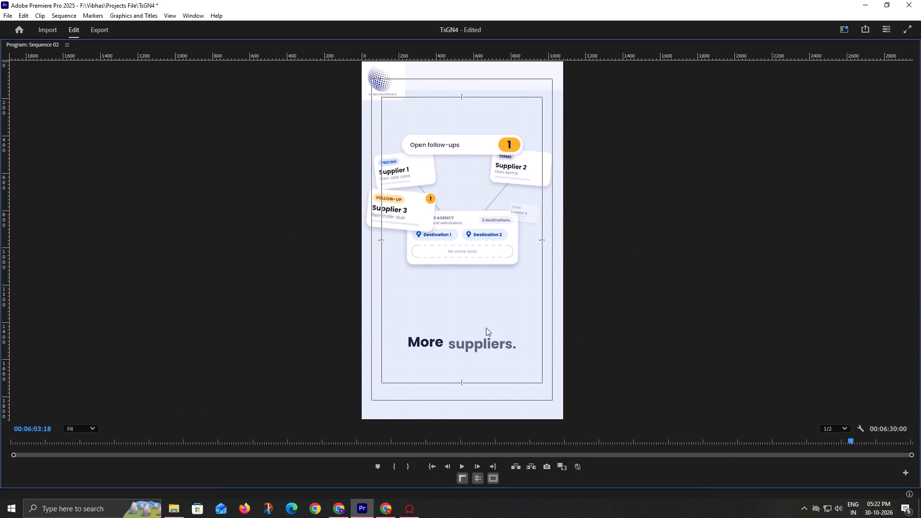
key("grave")
left_click(446, 326)
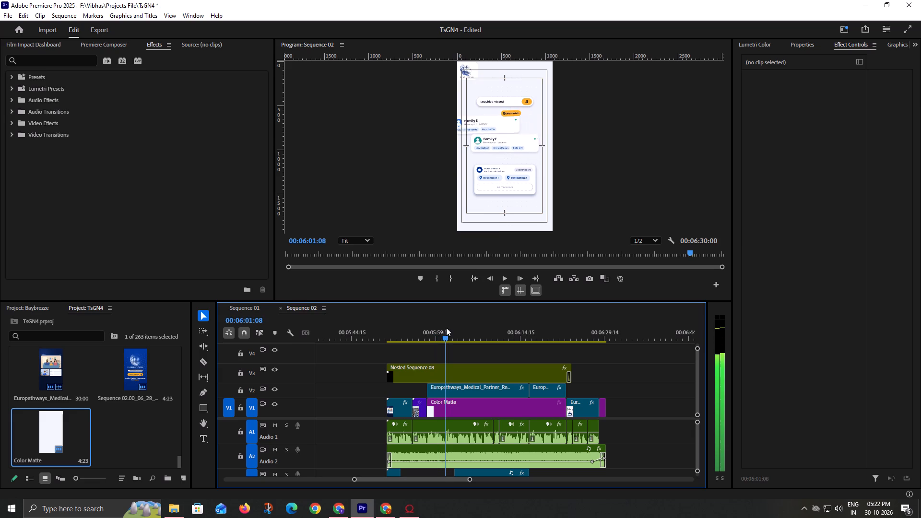
key("grave")
key("space")
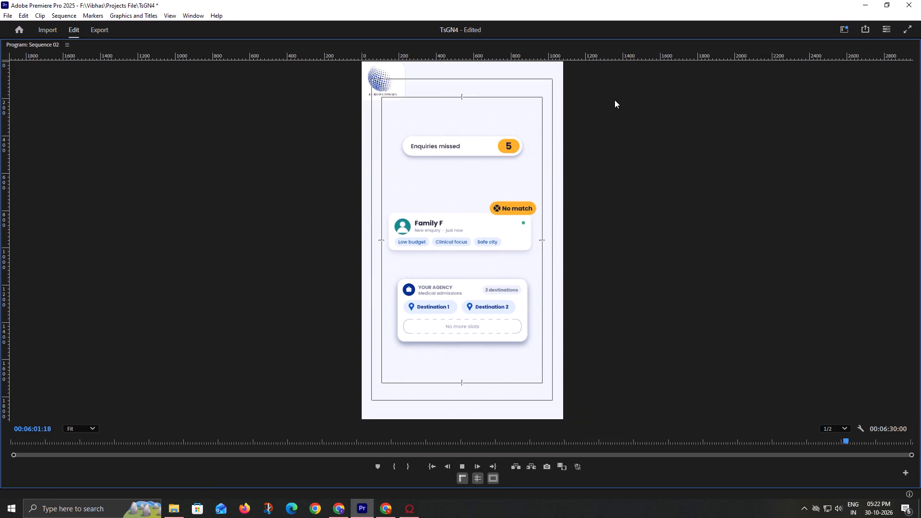
key("space")
key("grave")
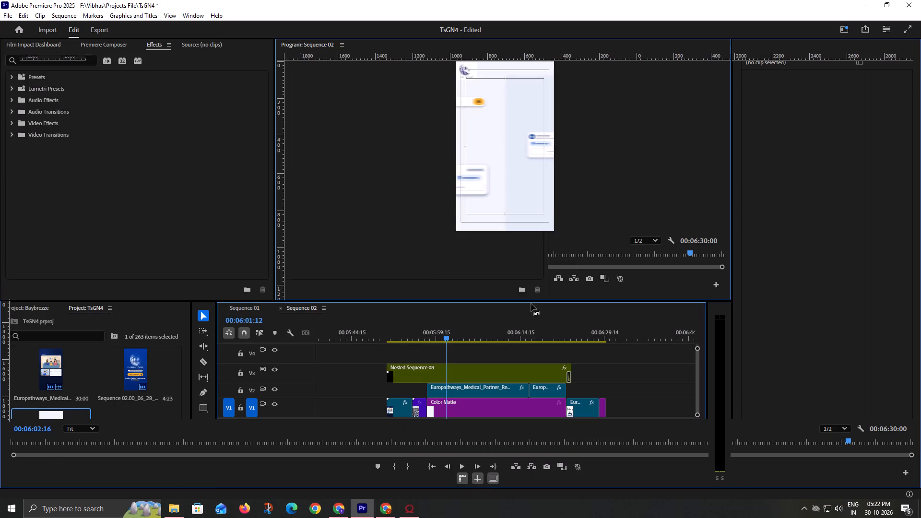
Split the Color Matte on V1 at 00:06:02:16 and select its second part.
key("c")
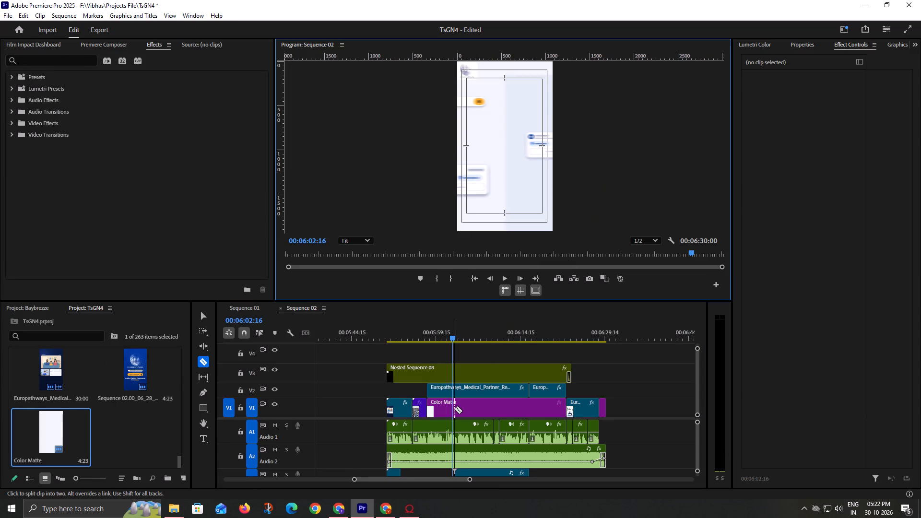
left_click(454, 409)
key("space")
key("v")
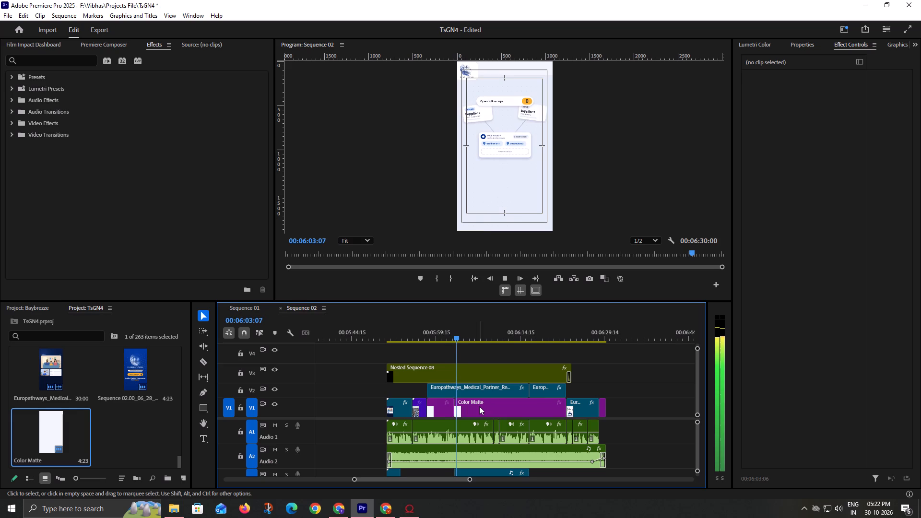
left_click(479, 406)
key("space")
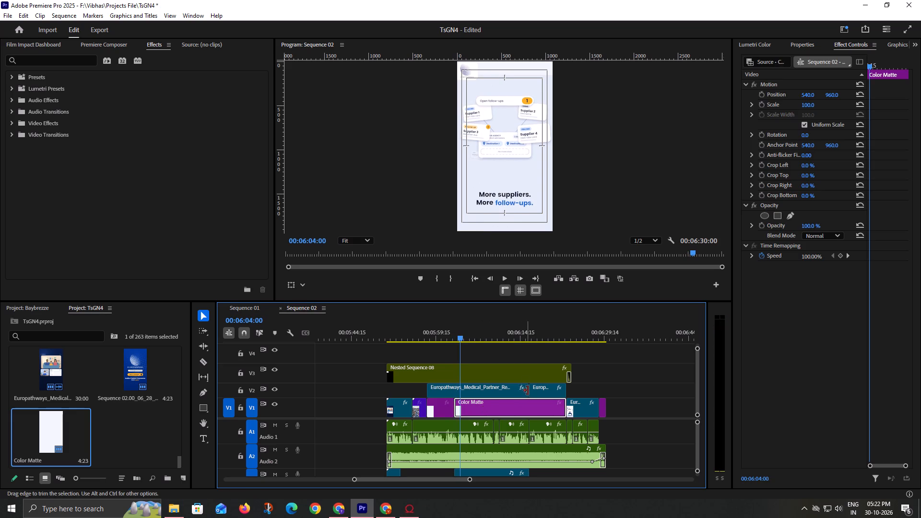
Examine how the matte matches the footage background around the "More suppliers" and "A simpler way to grow" scenes.
left_click_drag(467, 334, 488, 332)
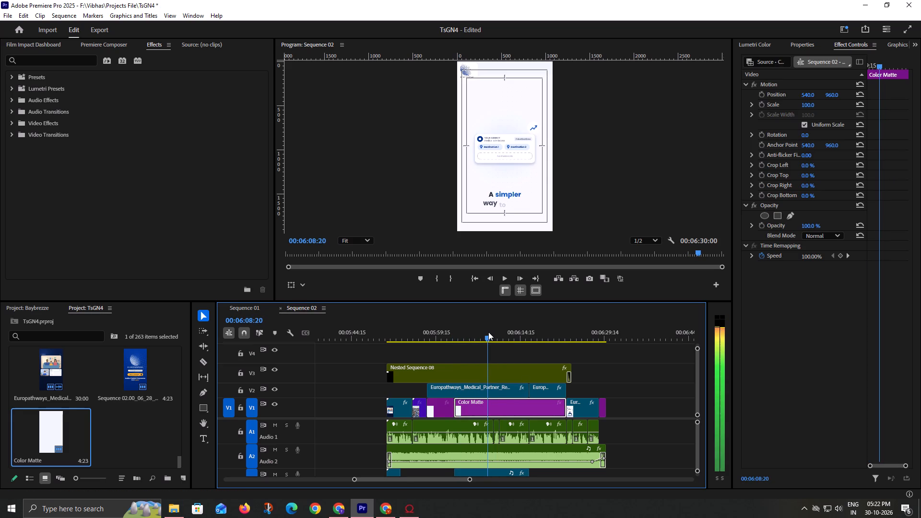
left_click_drag(488, 332, 490, 332)
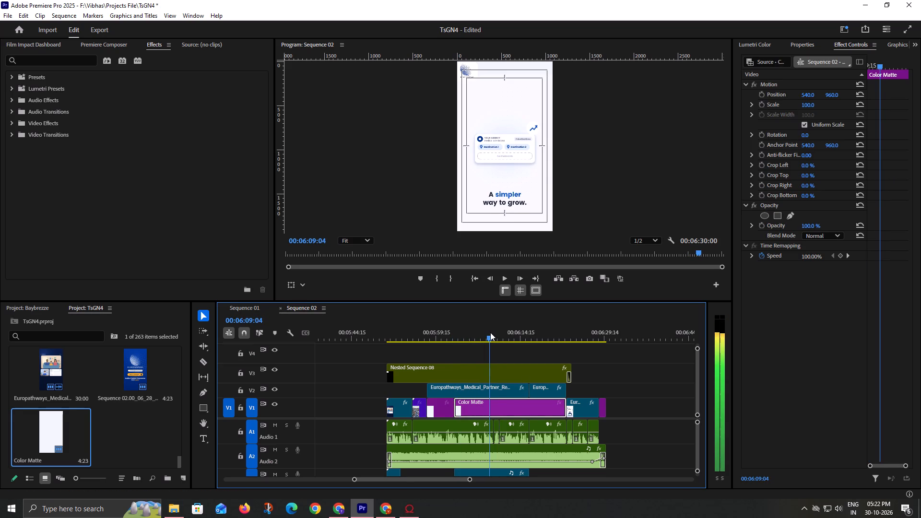
left_click_drag(490, 332, 491, 332)
key("grave")
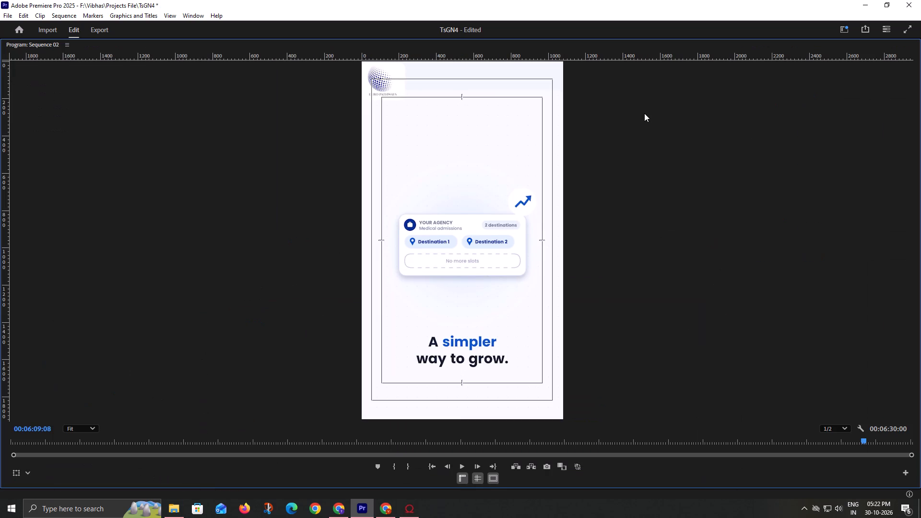
key("grave")
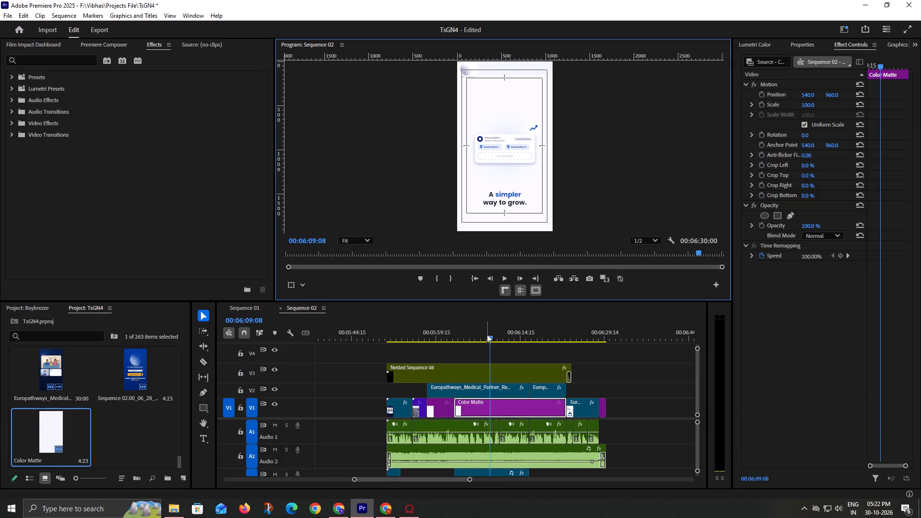
left_click_drag(487, 334, 483, 334)
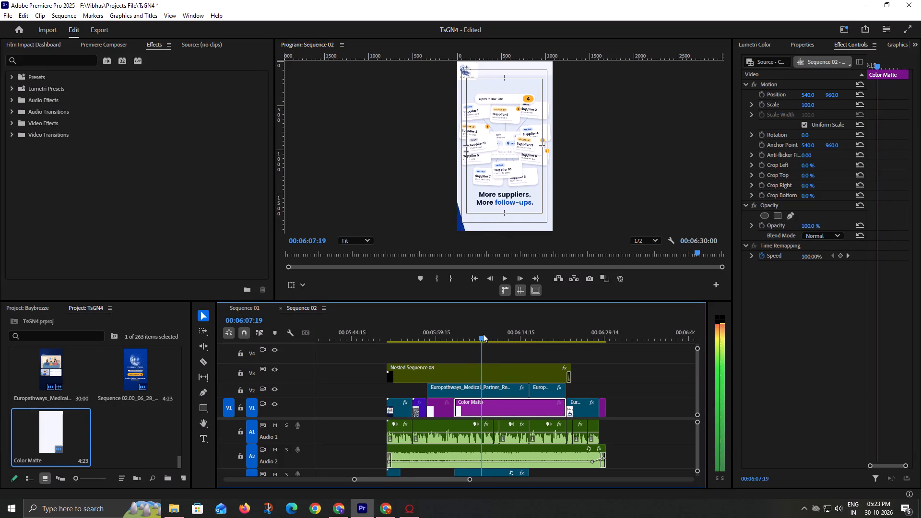
left_click_drag(483, 334, 482, 332)
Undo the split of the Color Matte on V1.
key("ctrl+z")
Split the Color Matte on V1 at 00:06:02:16, where the background transition occurs, and select its second part.
left_click(467, 390)
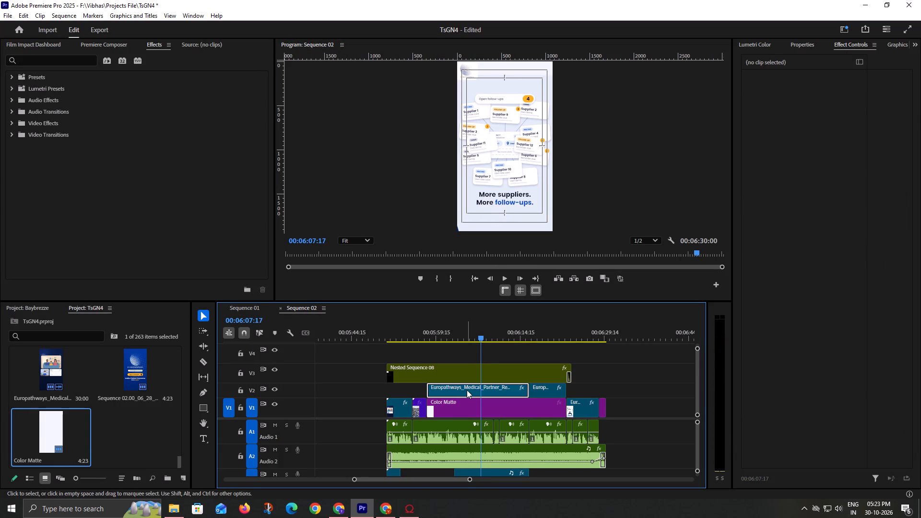
left_click_drag(446, 333, 440, 337)
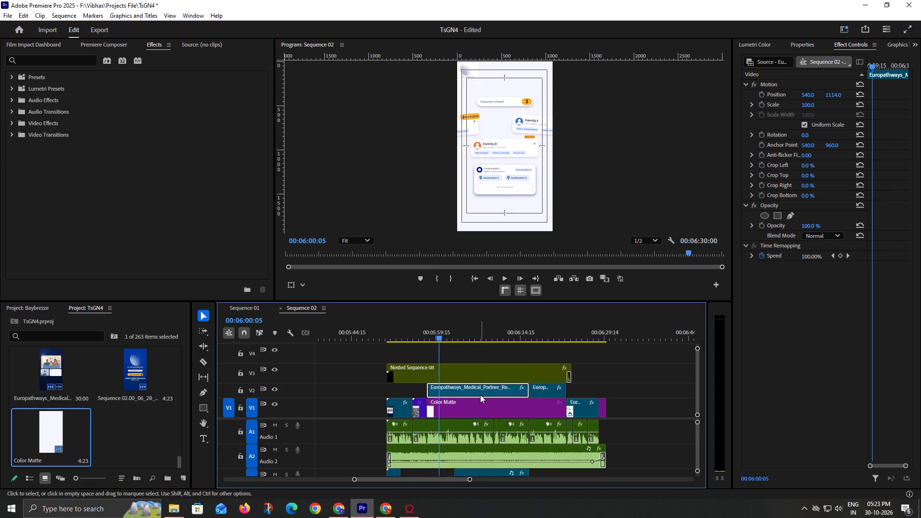
left_click(480, 395)
key("space")
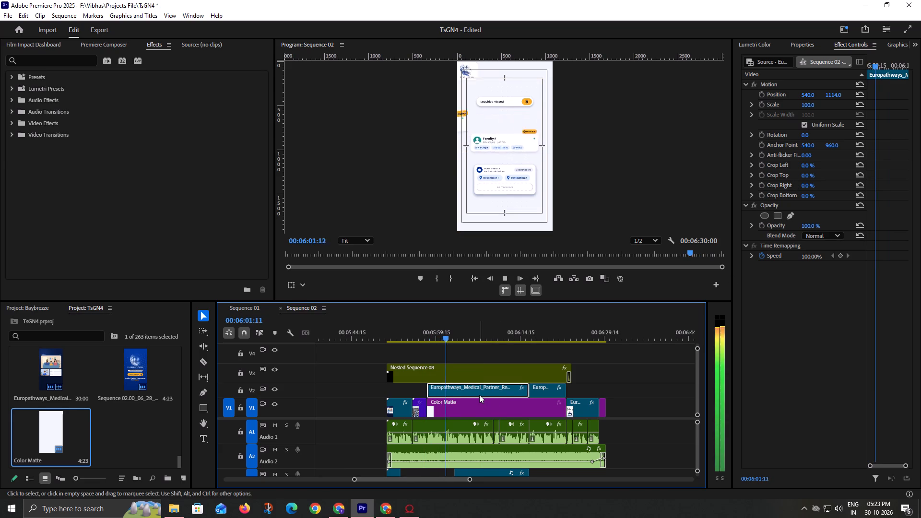
key("space")
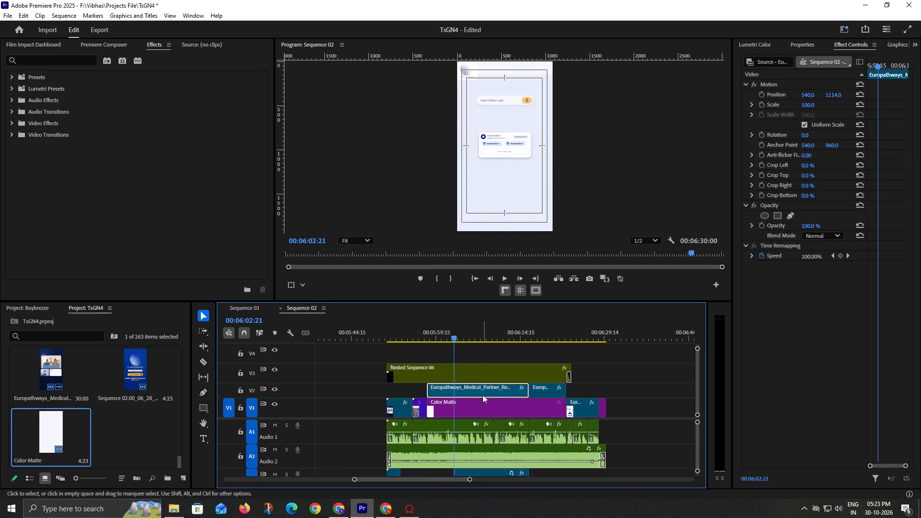
left_click(453, 333)
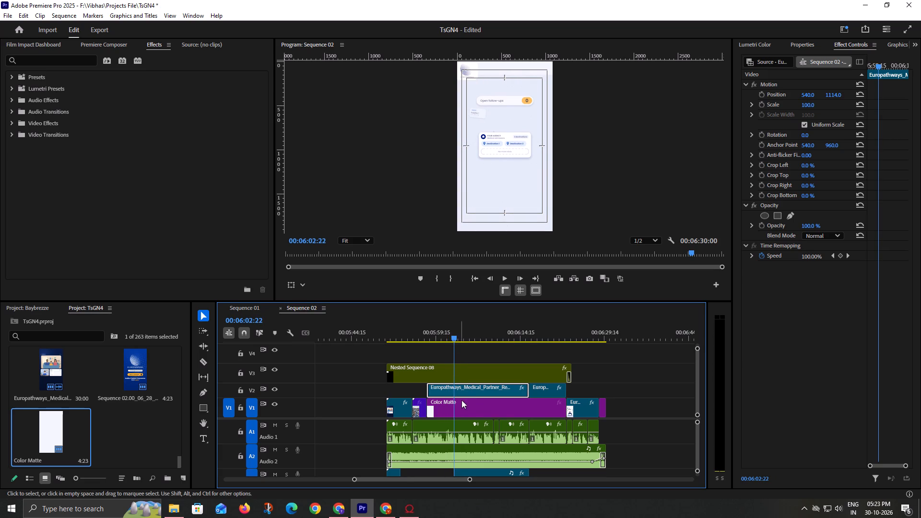
left_click(455, 336)
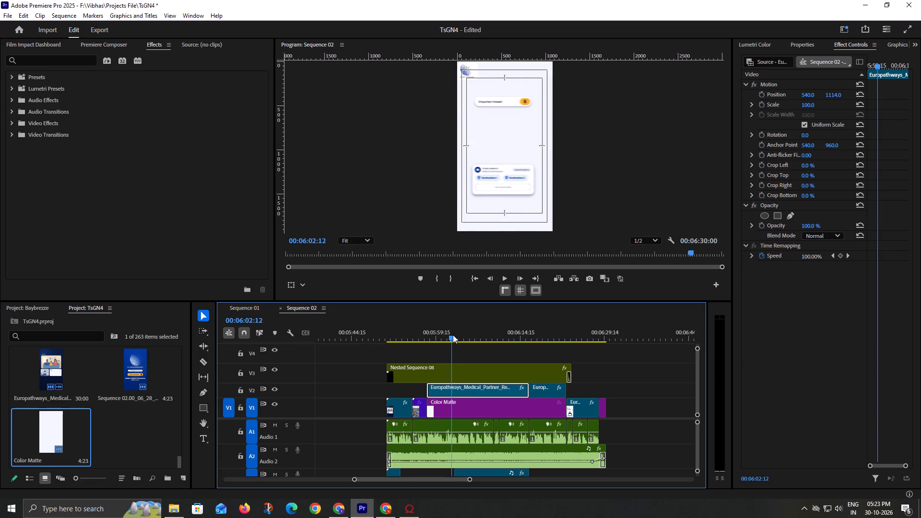
key("c")
left_click(451, 405)
key("v")
left_click(475, 410)
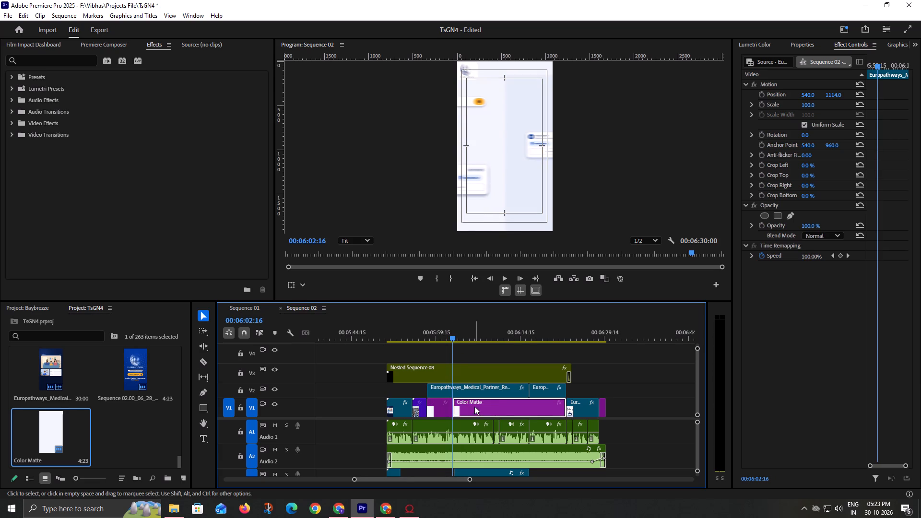
Recolor the second Color Matte part with a color sampled from the footage's light blue background at 00:06:03:02.
key("space")
key("space")
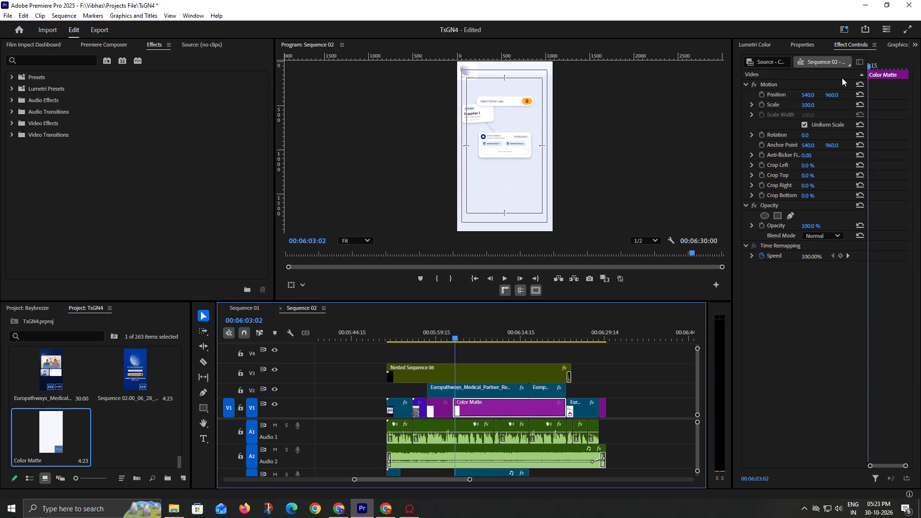
double_click(478, 408)
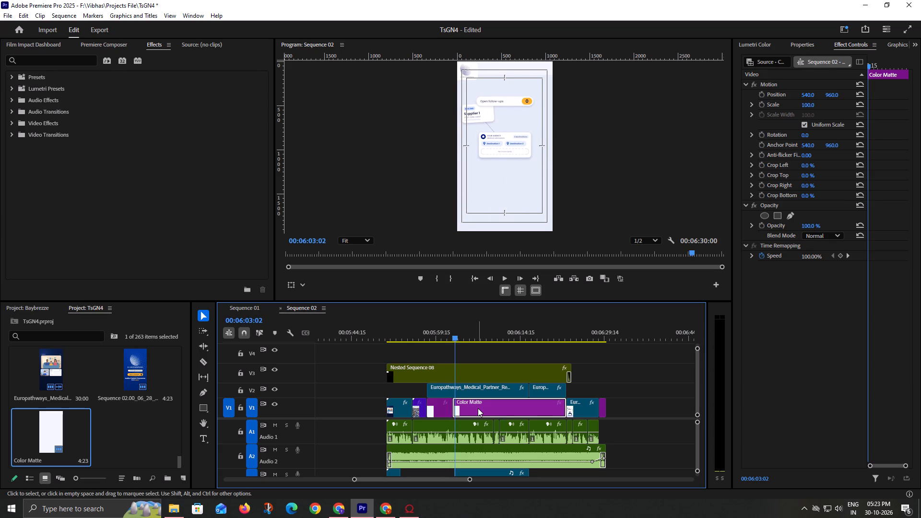
left_click(556, 305)
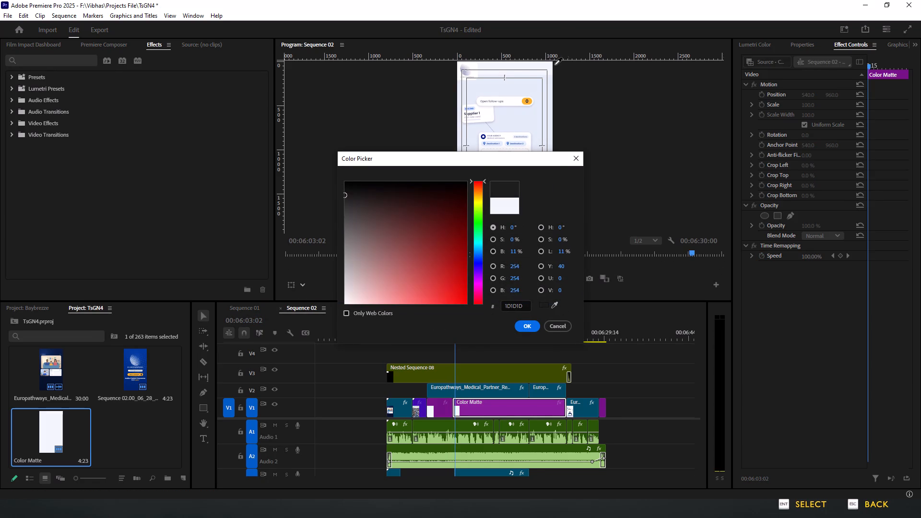
left_click(551, 78)
left_click(528, 330)
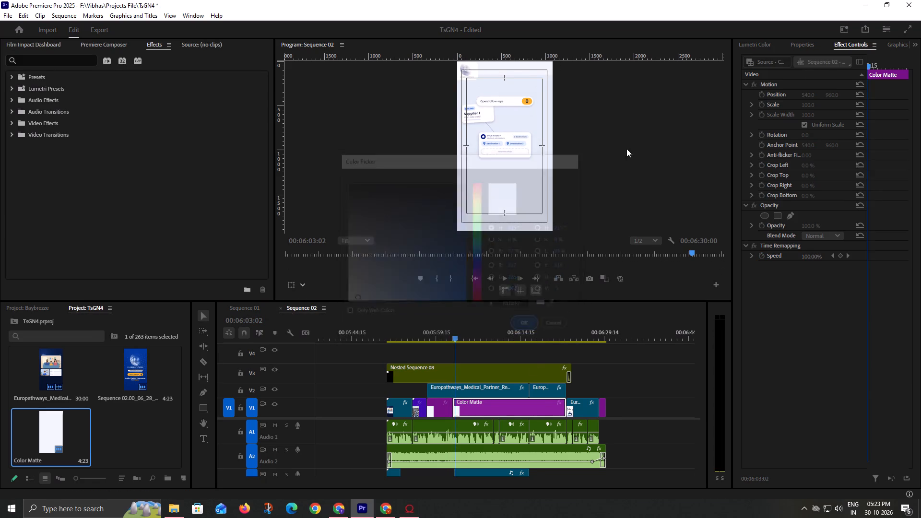
Review the recolored matte in an enlarged preview, playing the "Enquiries missed" scene up to about 00:06:02.
left_click(628, 125)
key("grave")
key("grave")
key("space")
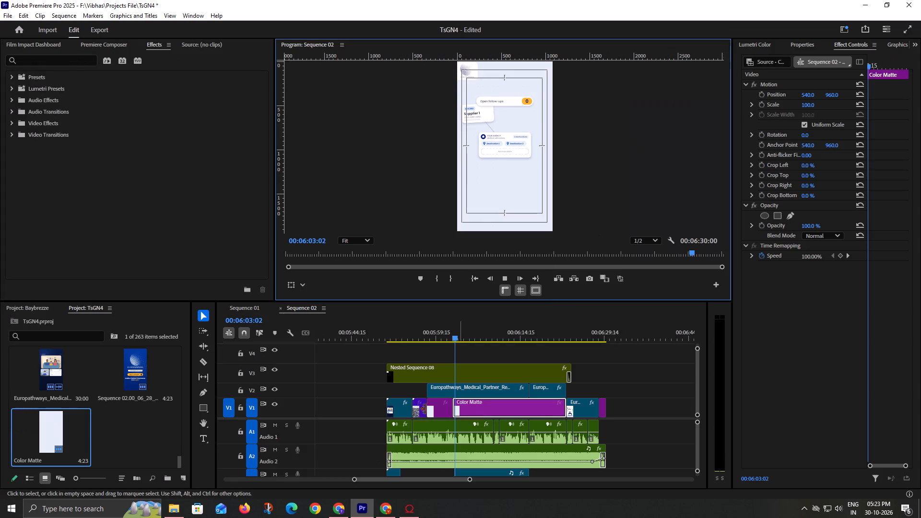
left_click(445, 332)
key("space")
key("grave")
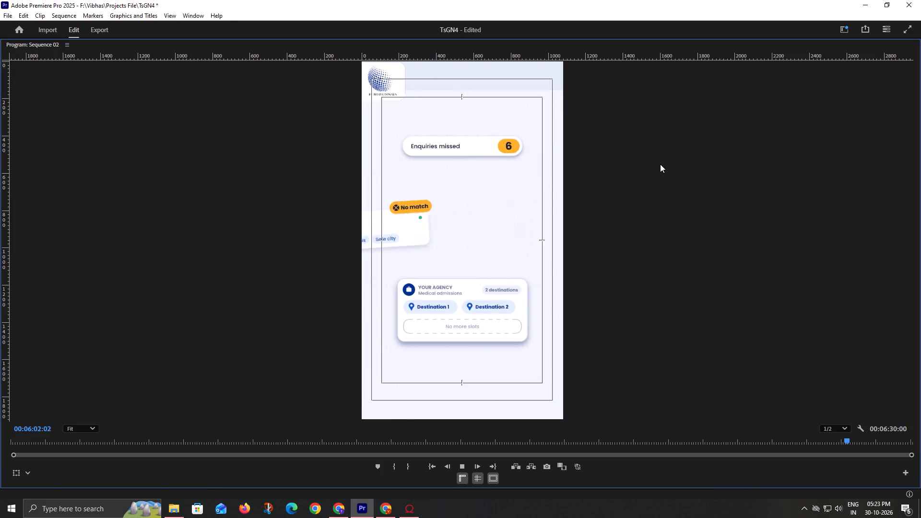
key("space")
key("grave")
Delete the first Color Matte part on V1, before 00:06:02:16.
left_click(434, 410)
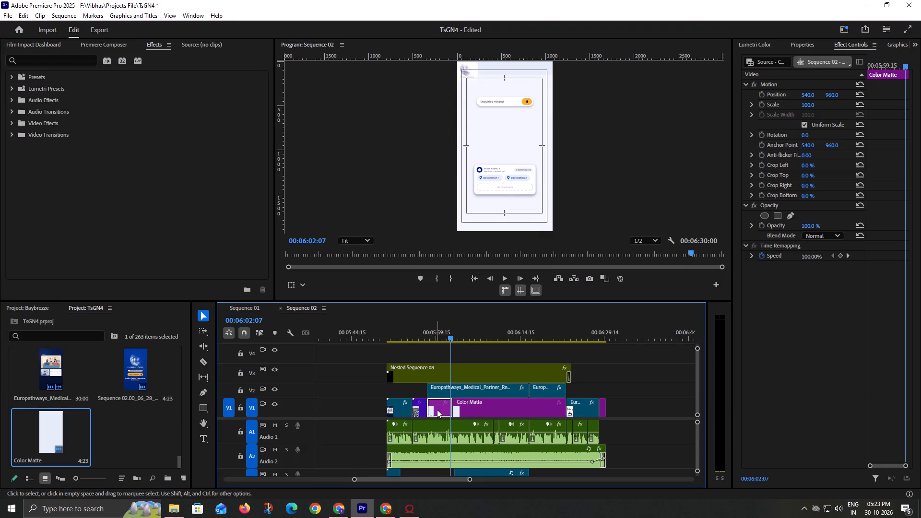
key("Delete")
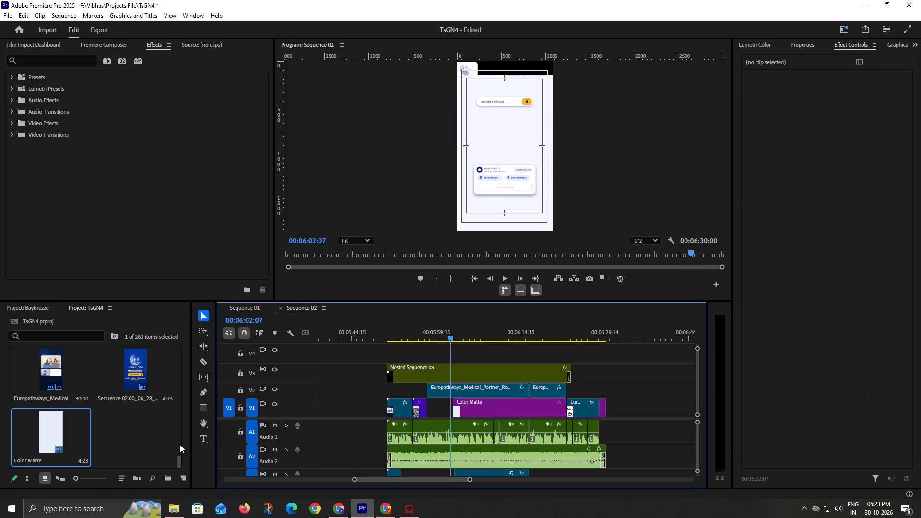
Create a new Color Matte with color F2F6FC, sampled from the "Enquiries missed" scene's background.
left_click(180, 480)
key("Return")
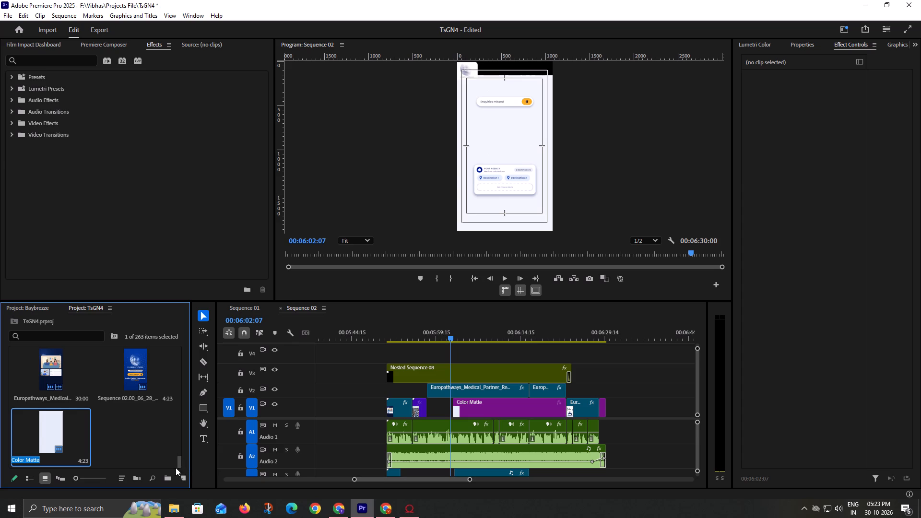
left_click(181, 475)
left_click(216, 441)
key("Return")
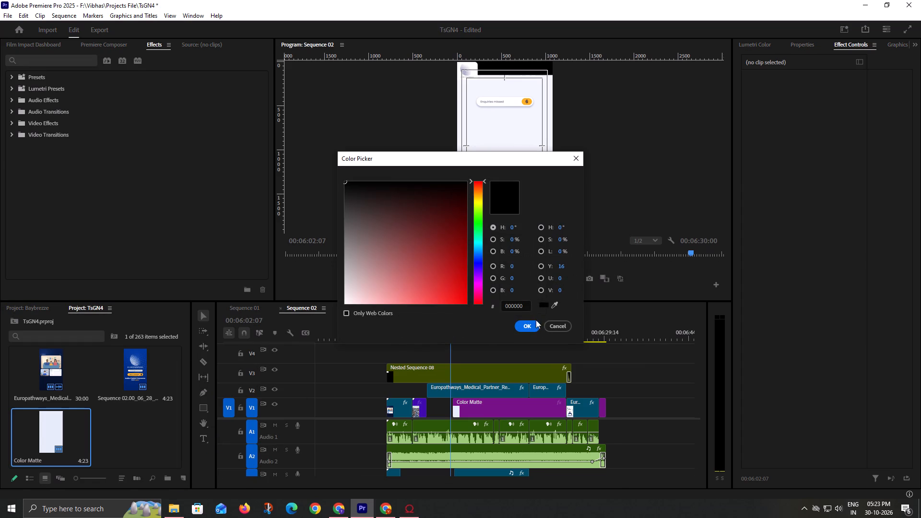
left_click(555, 306)
left_click(551, 77)
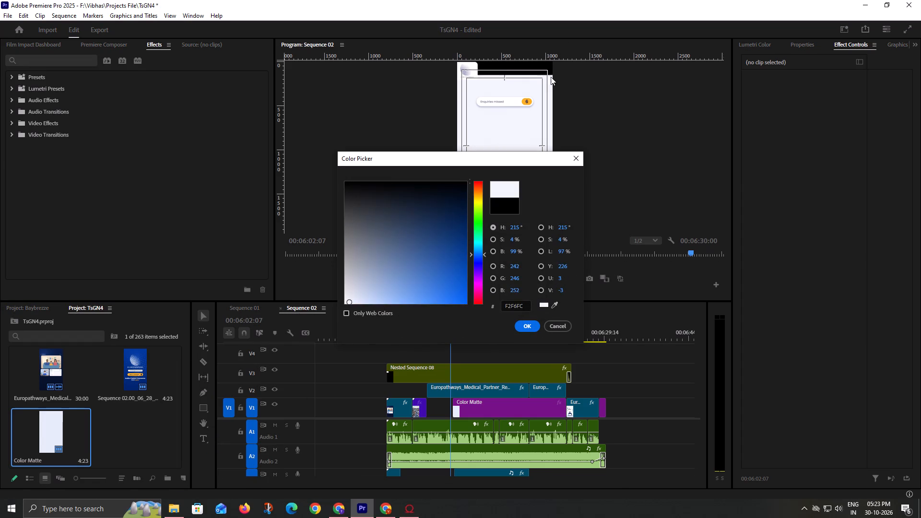
key("Return")
key("Return")
Place the new Color Matte on V1, trimmed to fill the gap between the vertical city clip and the remaining matte.
left_click_drag(135, 448, 458, 393)
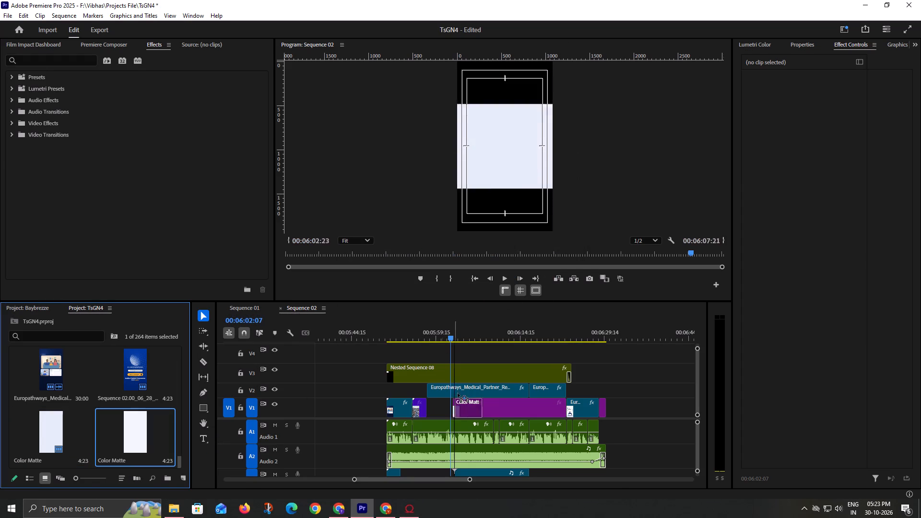
left_click_drag(458, 393, 431, 353)
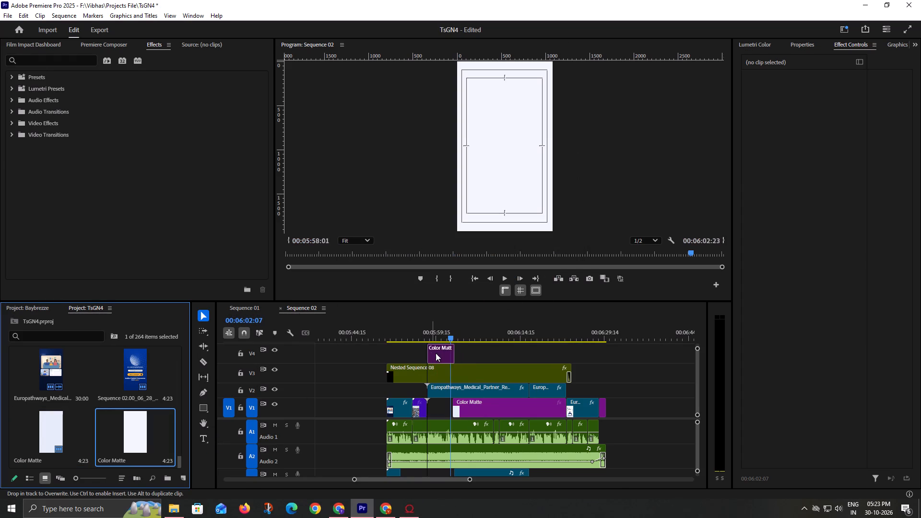
left_click(454, 351)
left_click(442, 352)
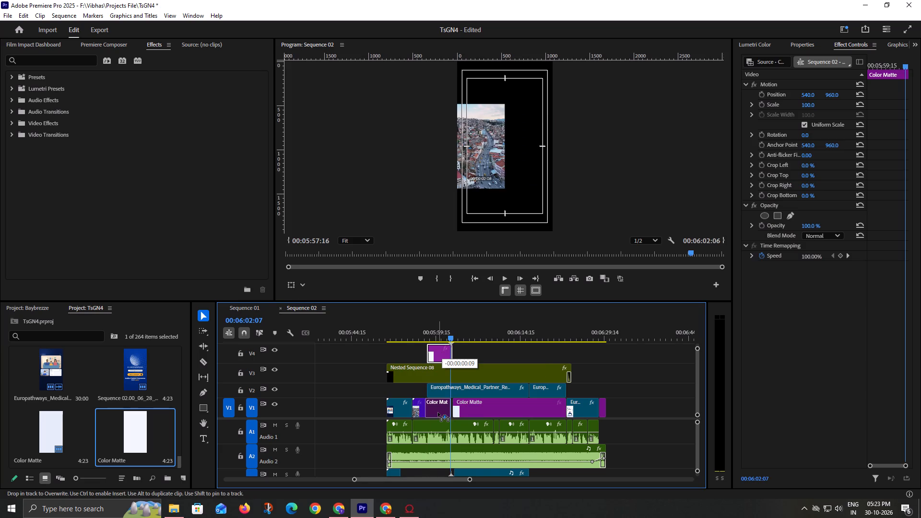
scroll(446, 356, "up", 9, "alt")
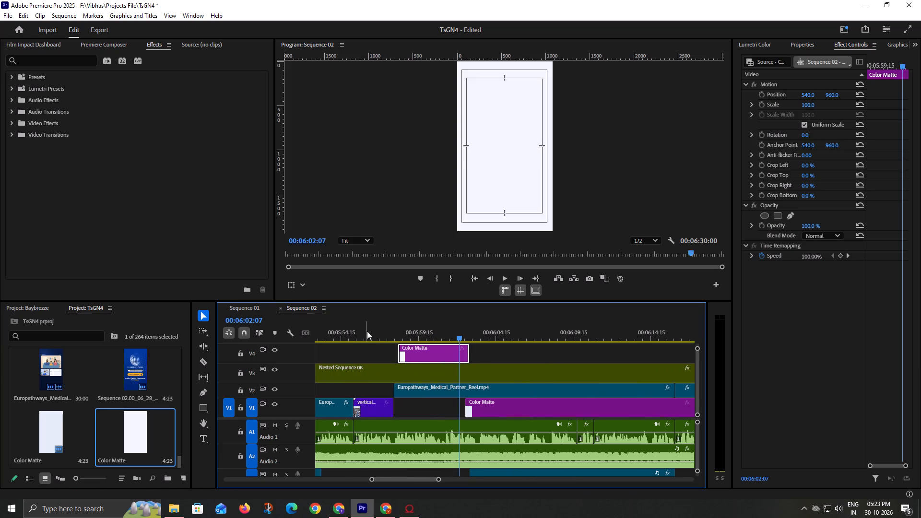
left_click(382, 322)
left_click_drag(438, 353, 434, 353)
left_click_drag(434, 353, 436, 405)
Review both mattes against the footage background in an enlarged preview, playing from 00:05:57:12 to about 00:06:06.
left_click(470, 338)
left_click(386, 322)
left_click(450, 363)
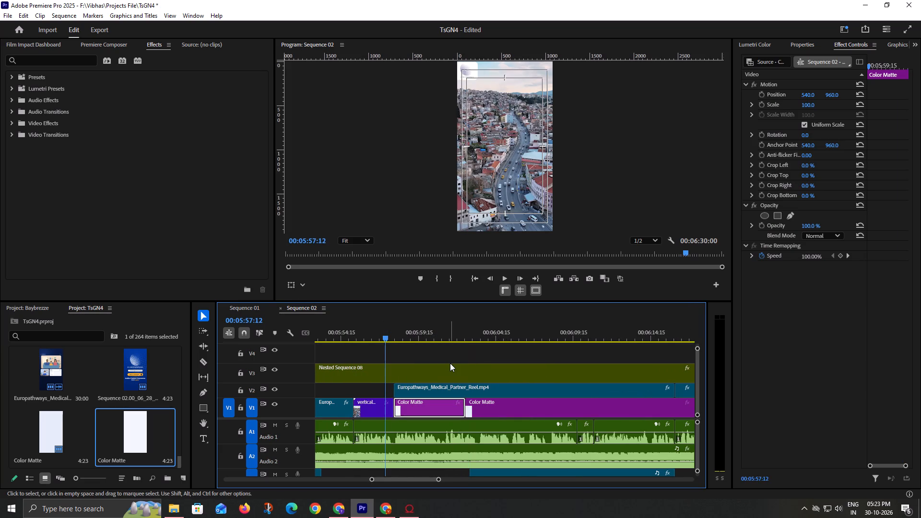
key("space")
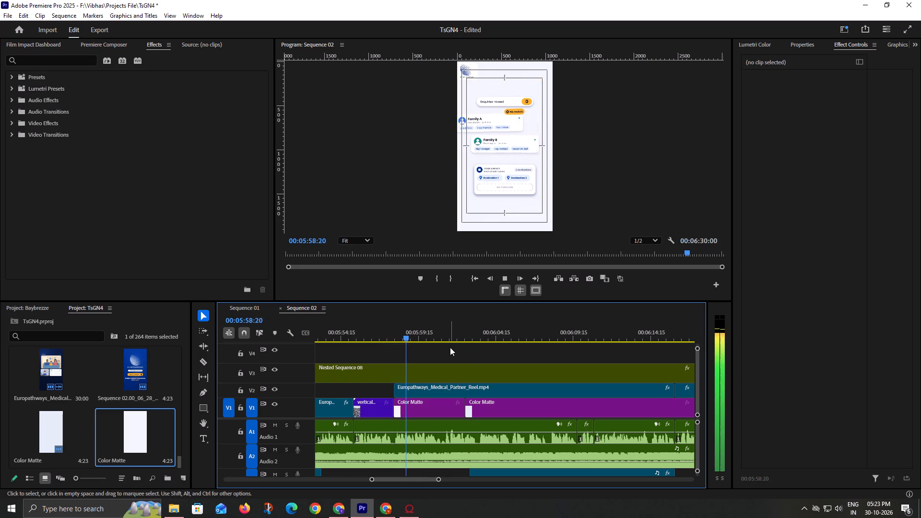
key("space")
key("grave")
key("space")
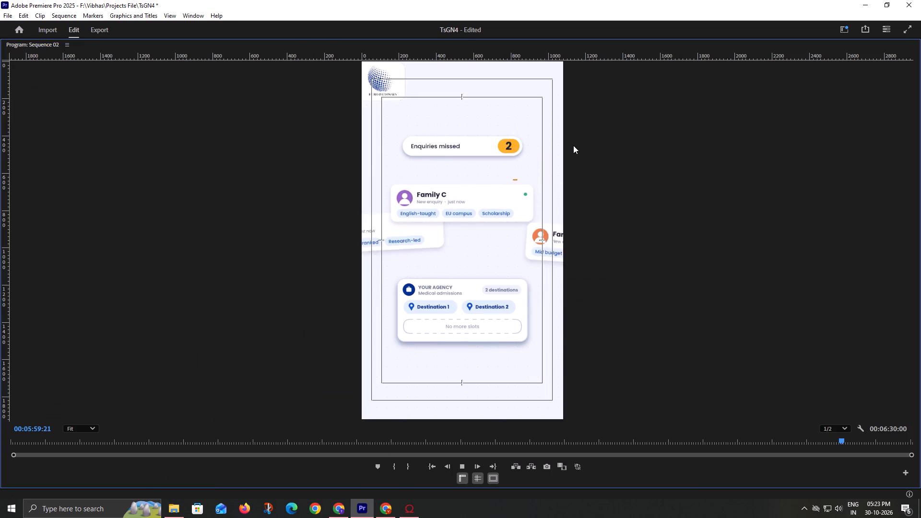
type("``")
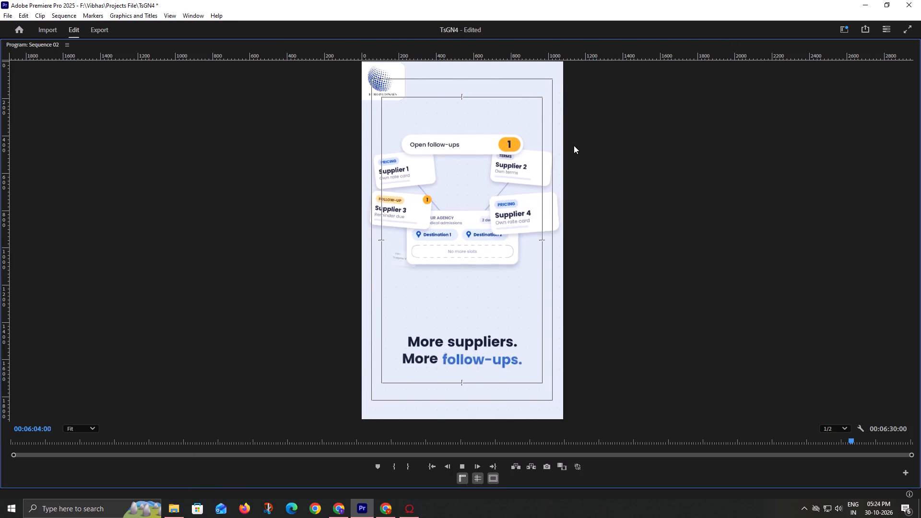
key("space")
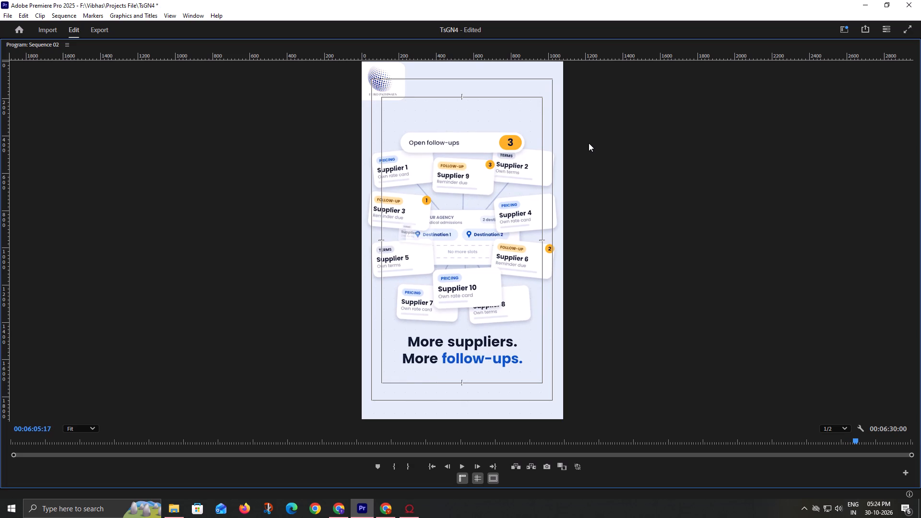
key("space")
key("space")
key("grave")
Set the vertical position of the first Europathways reel clip on V2 to 1087.
left_click(496, 390)
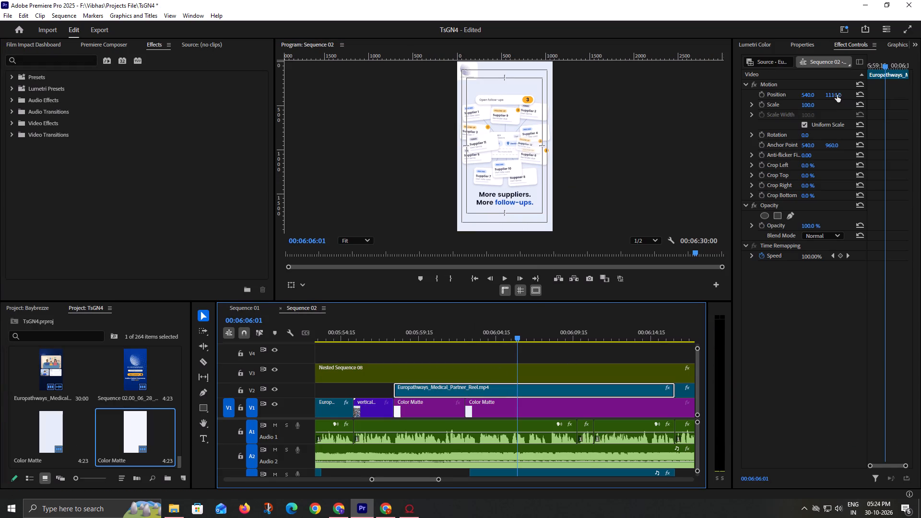
left_click_drag(837, 95, 829, 95)
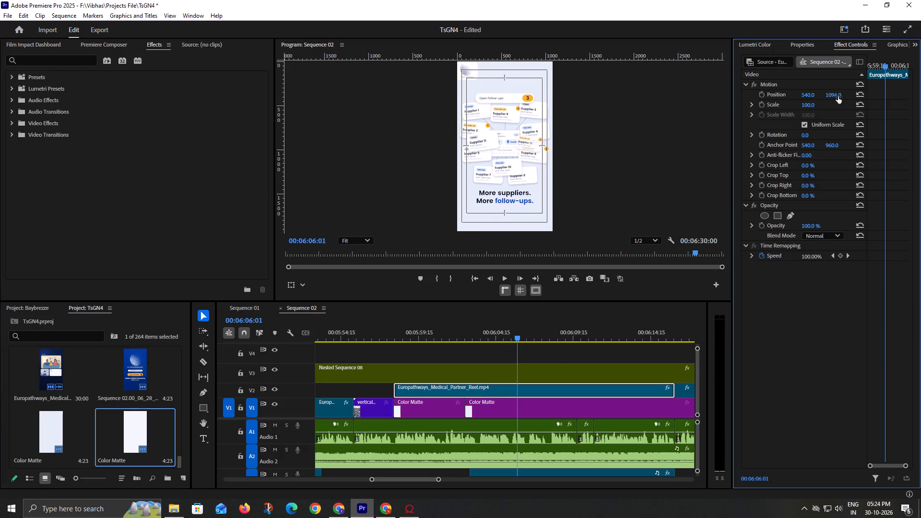
left_click_drag(834, 95, 828, 94)
Split the first Europathways reel clip on V2 at 00:06:07:09, just before the blue diagonal transition starts.
key("space")
scroll(524, 328, "down", 8)
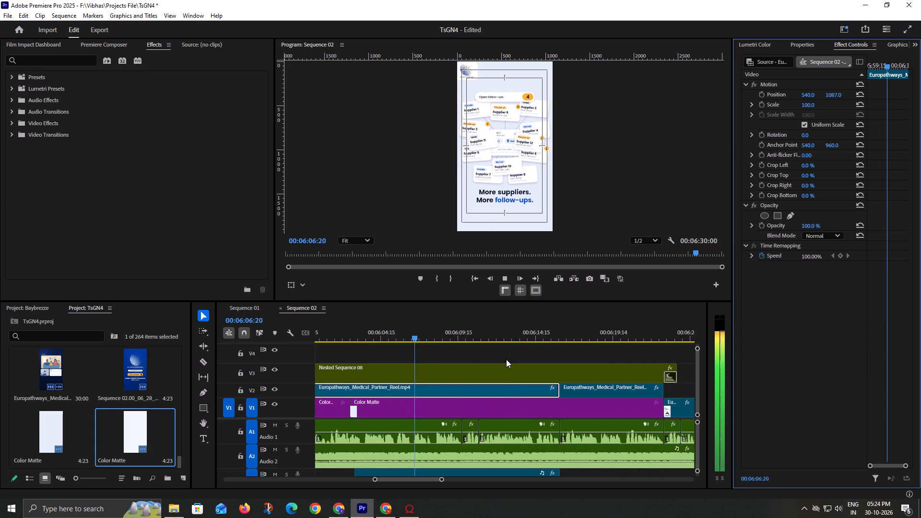
key("grave")
key("space")
type("`")
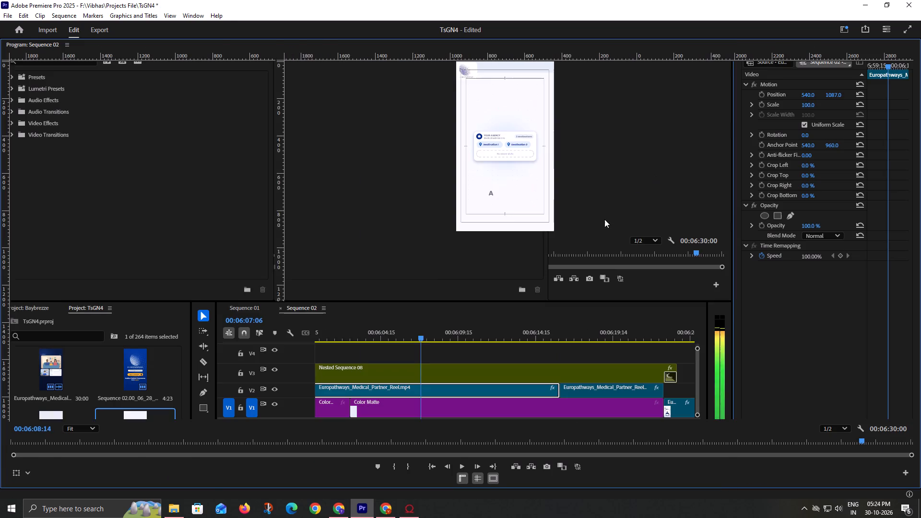
left_click_drag(425, 326, 420, 327)
key("space")
key("space")
key("c")
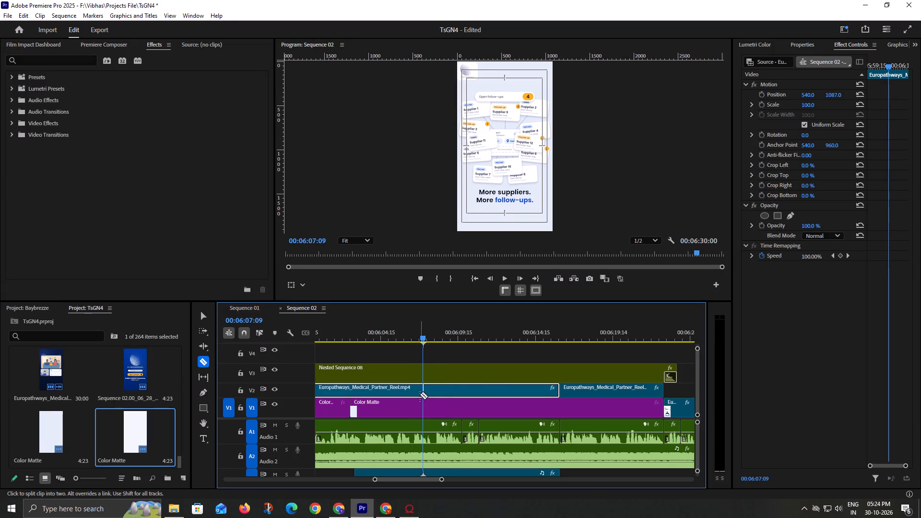
left_click(422, 391)
key("v")
Enable Scale keyframing at 100 on the reel clip part after the split, starting at 00:06:07:20.
key("space")
key("space")
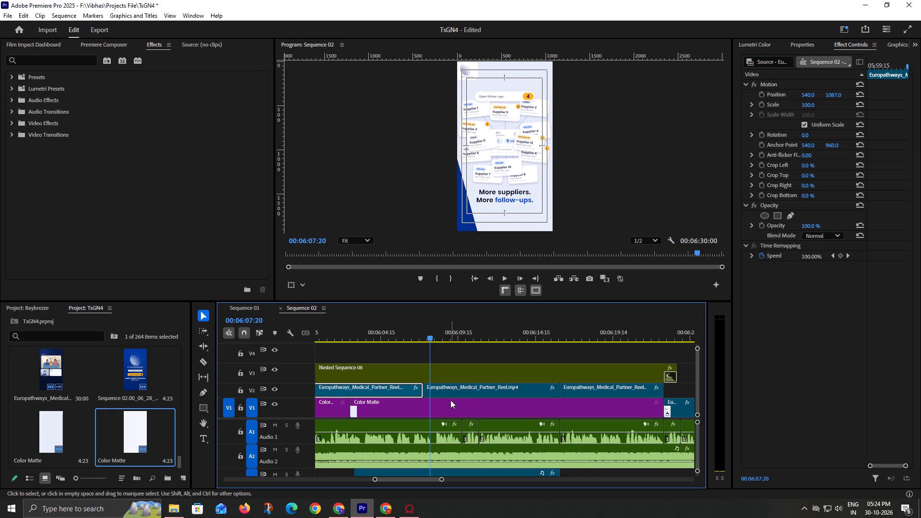
left_click(452, 392)
left_click_drag(813, 104, 819, 102)
key("ctrl+z")
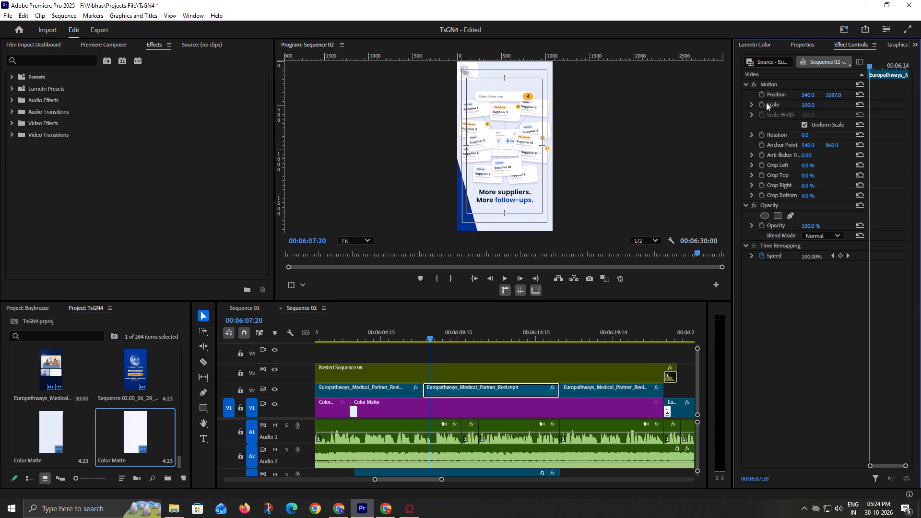
left_click(762, 103)
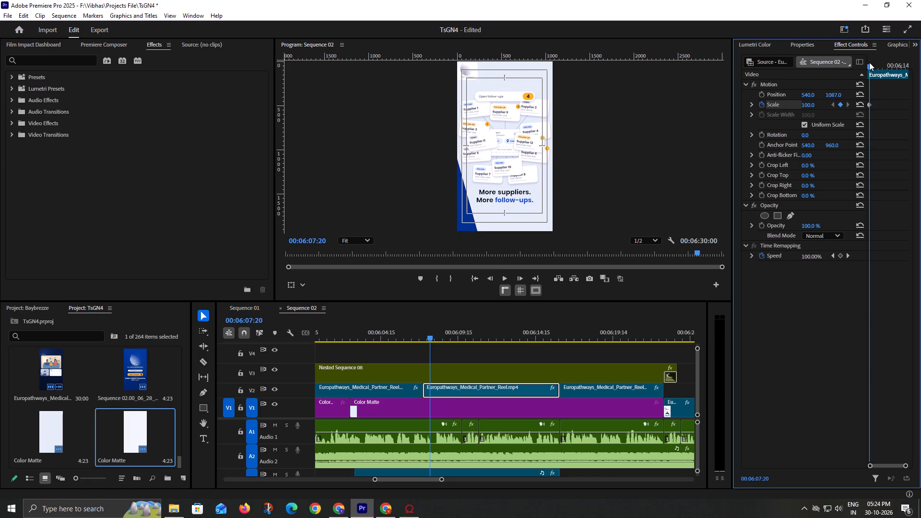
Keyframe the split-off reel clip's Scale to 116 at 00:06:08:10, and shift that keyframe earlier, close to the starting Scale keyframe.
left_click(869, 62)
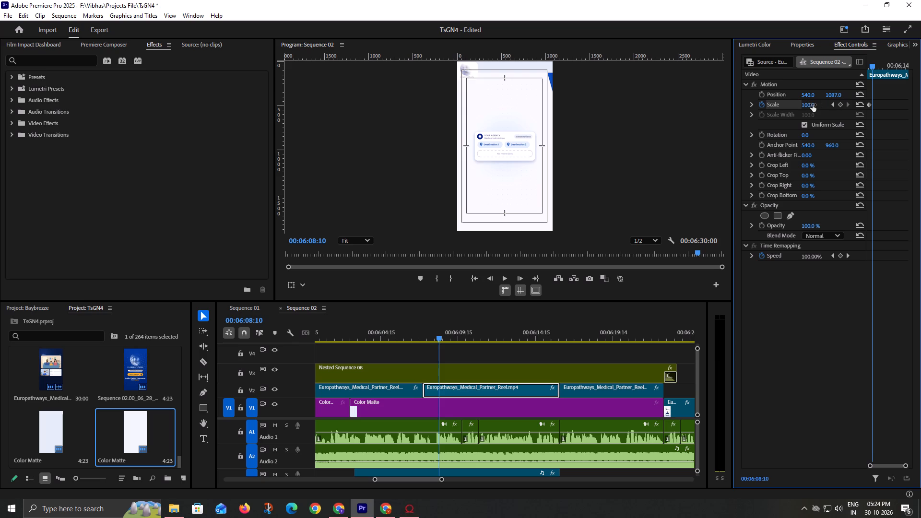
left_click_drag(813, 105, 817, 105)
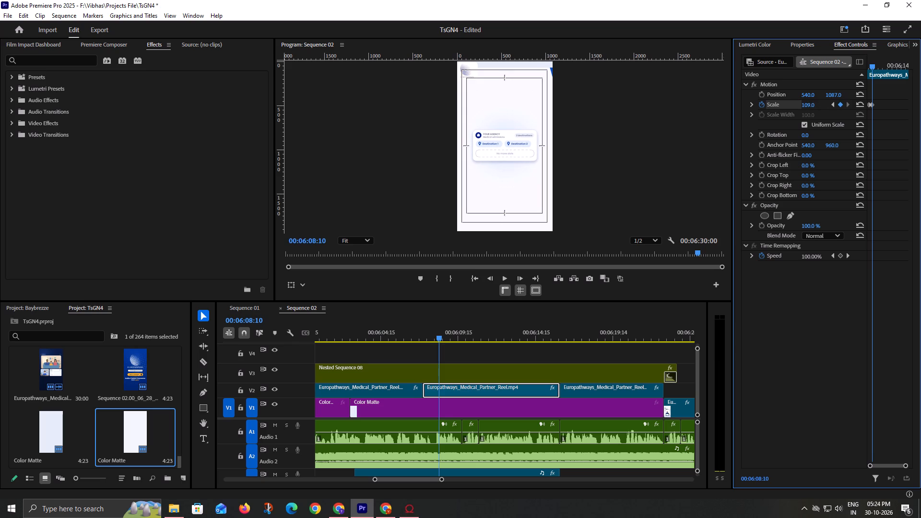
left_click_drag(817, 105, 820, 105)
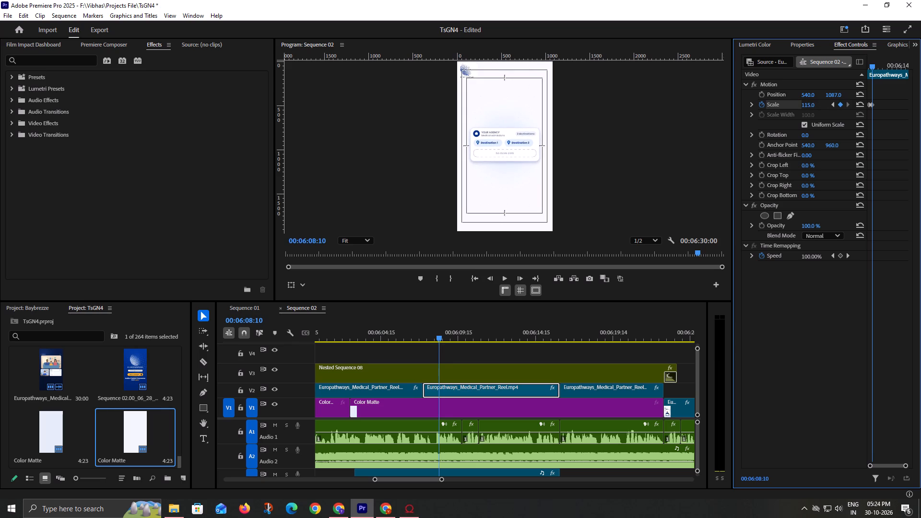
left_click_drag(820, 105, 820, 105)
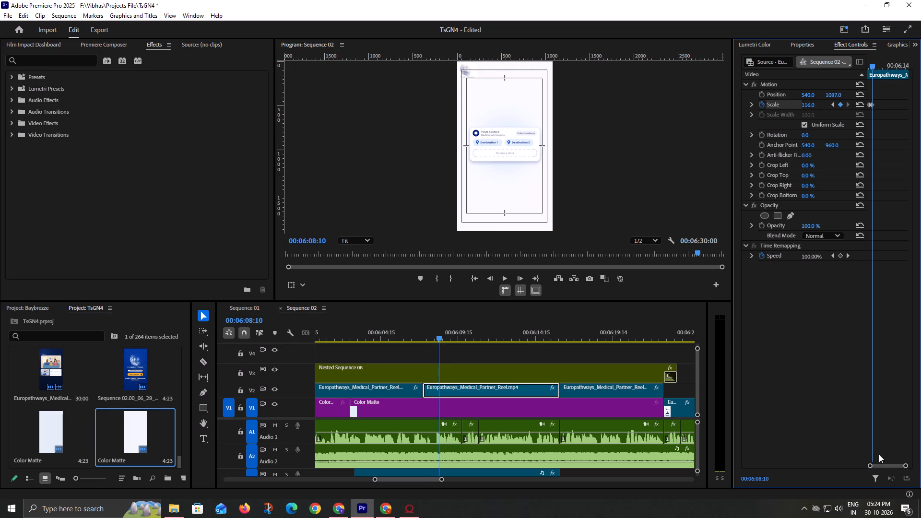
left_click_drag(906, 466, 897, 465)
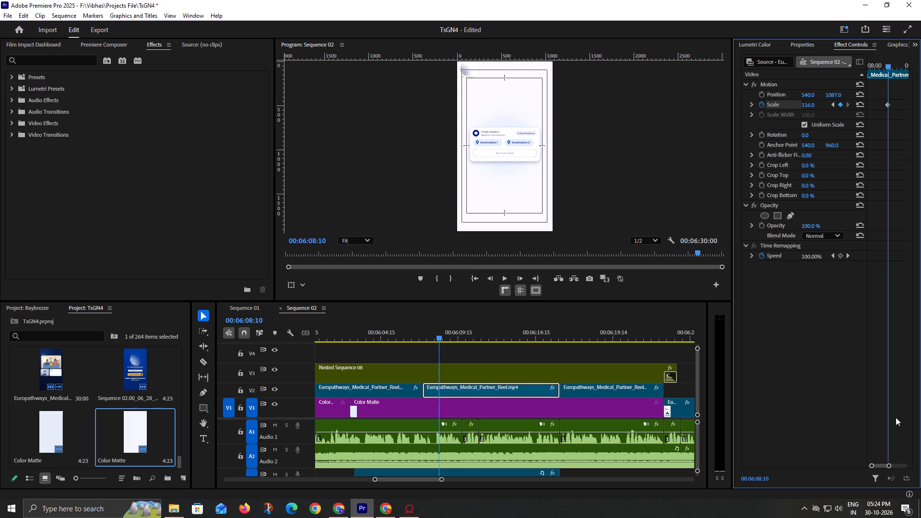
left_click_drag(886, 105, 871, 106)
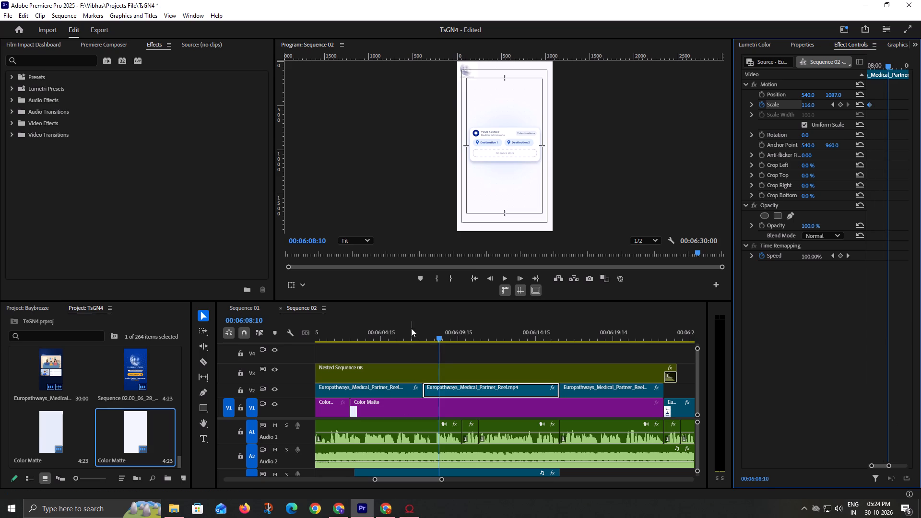
Review the scale animation across the blue diagonal transition, including in an enlarged preview, playing to about 00:06:09:23.
left_click(408, 325)
key("space")
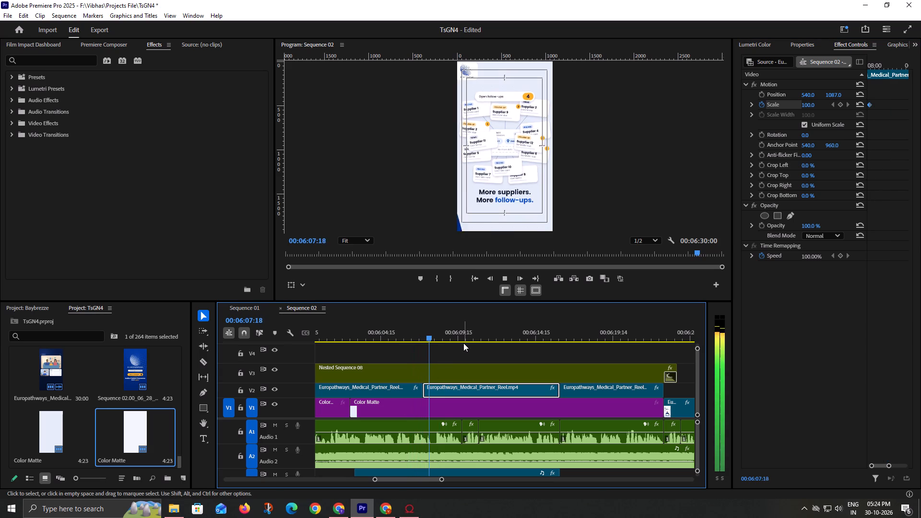
key("space")
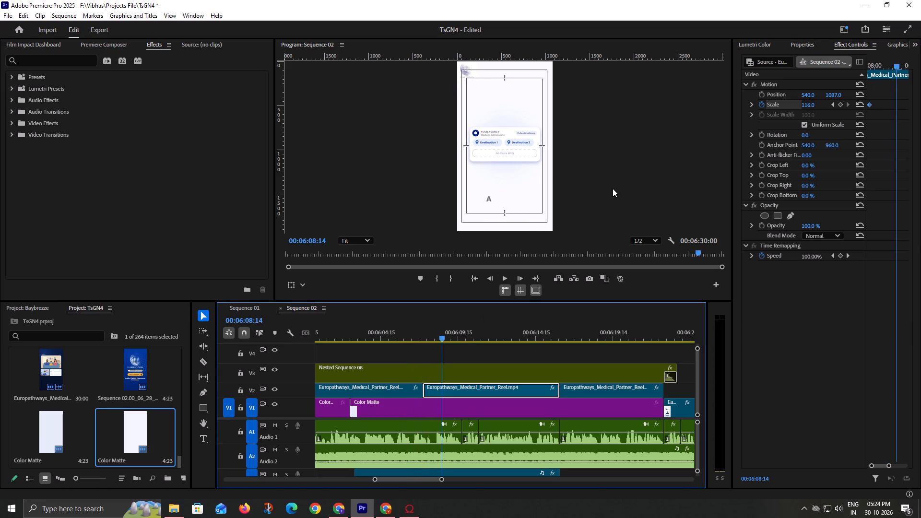
key("space")
key("space")
type("`")
key("space")
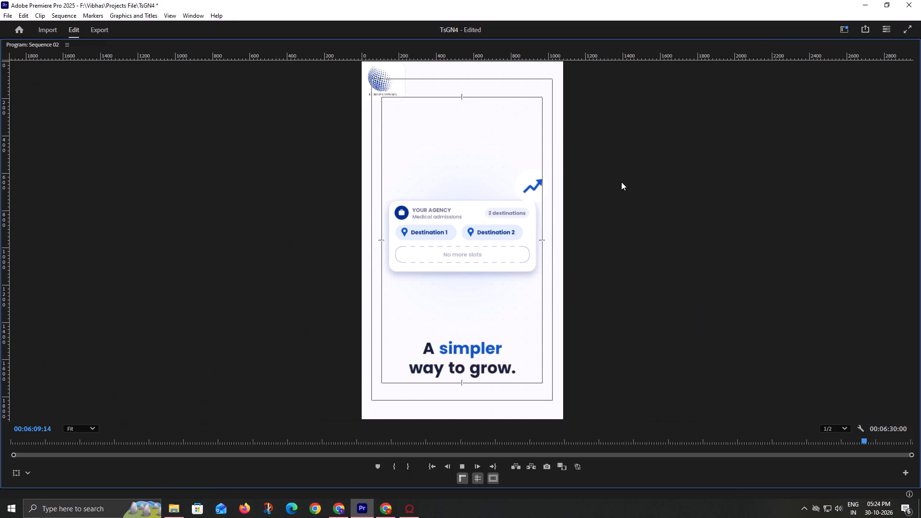
key("space")
type("`")
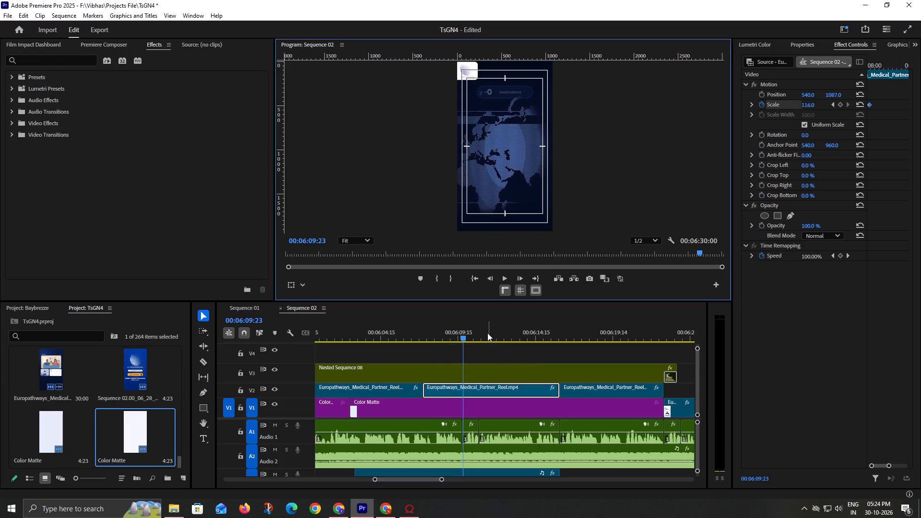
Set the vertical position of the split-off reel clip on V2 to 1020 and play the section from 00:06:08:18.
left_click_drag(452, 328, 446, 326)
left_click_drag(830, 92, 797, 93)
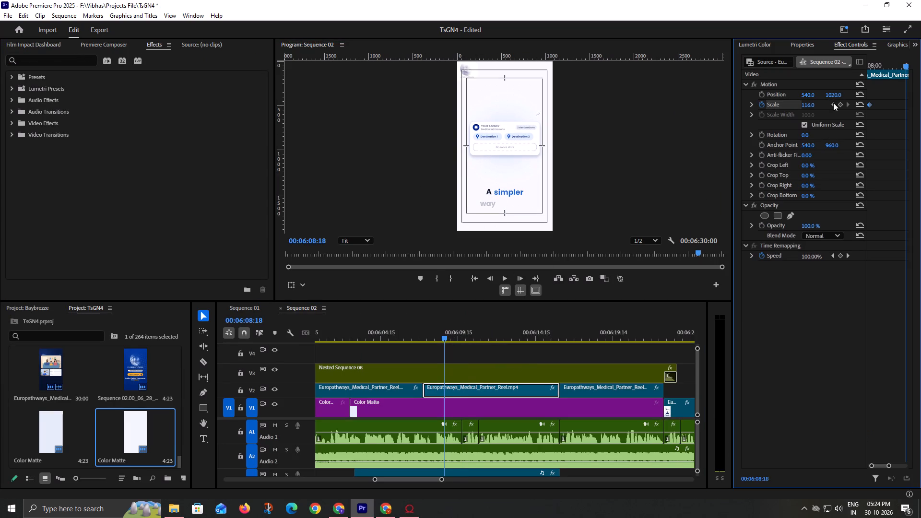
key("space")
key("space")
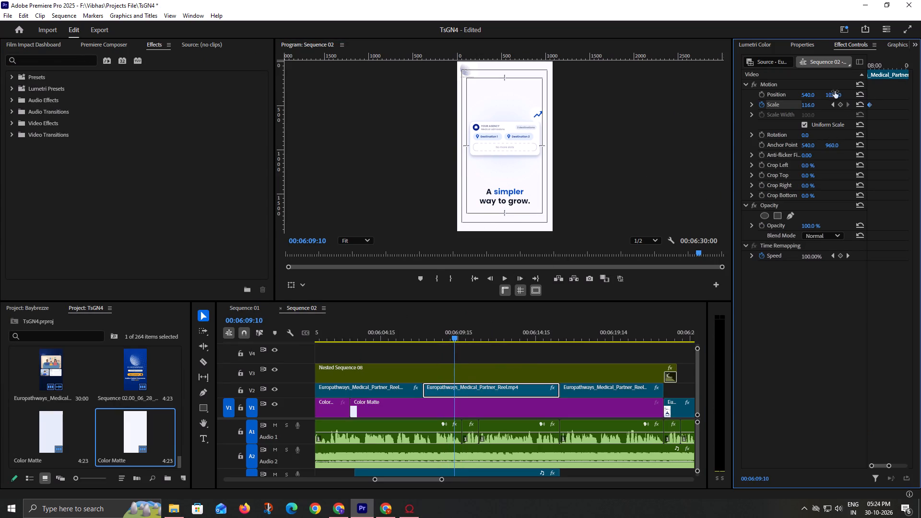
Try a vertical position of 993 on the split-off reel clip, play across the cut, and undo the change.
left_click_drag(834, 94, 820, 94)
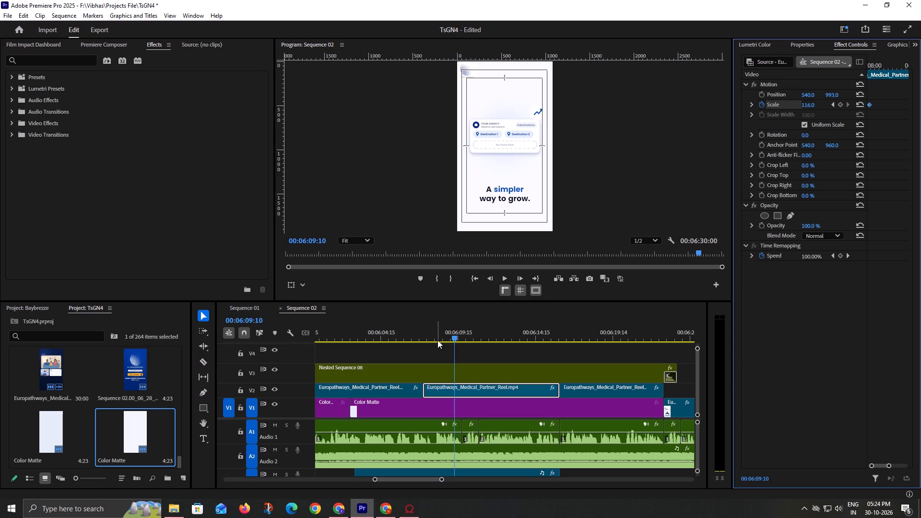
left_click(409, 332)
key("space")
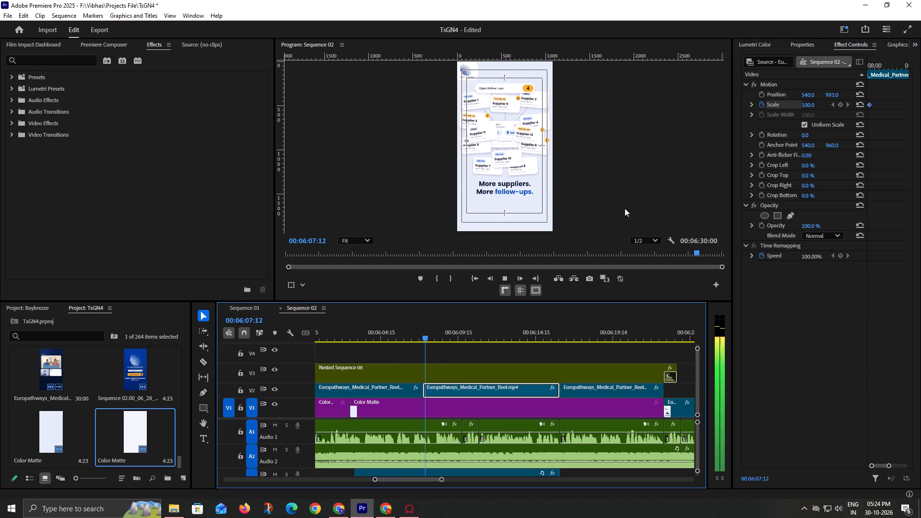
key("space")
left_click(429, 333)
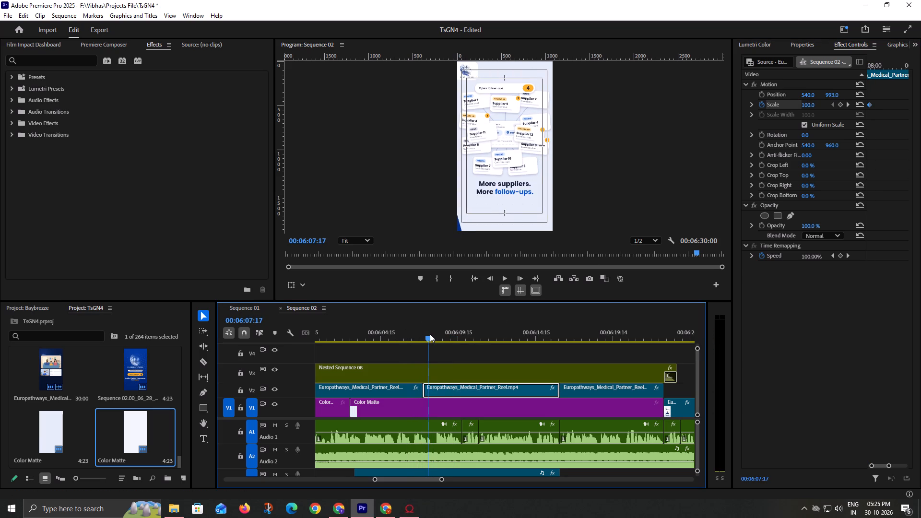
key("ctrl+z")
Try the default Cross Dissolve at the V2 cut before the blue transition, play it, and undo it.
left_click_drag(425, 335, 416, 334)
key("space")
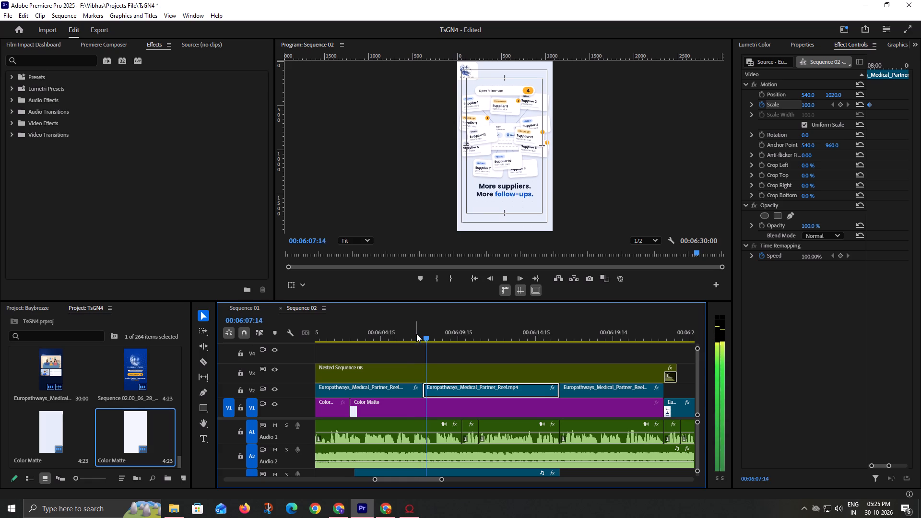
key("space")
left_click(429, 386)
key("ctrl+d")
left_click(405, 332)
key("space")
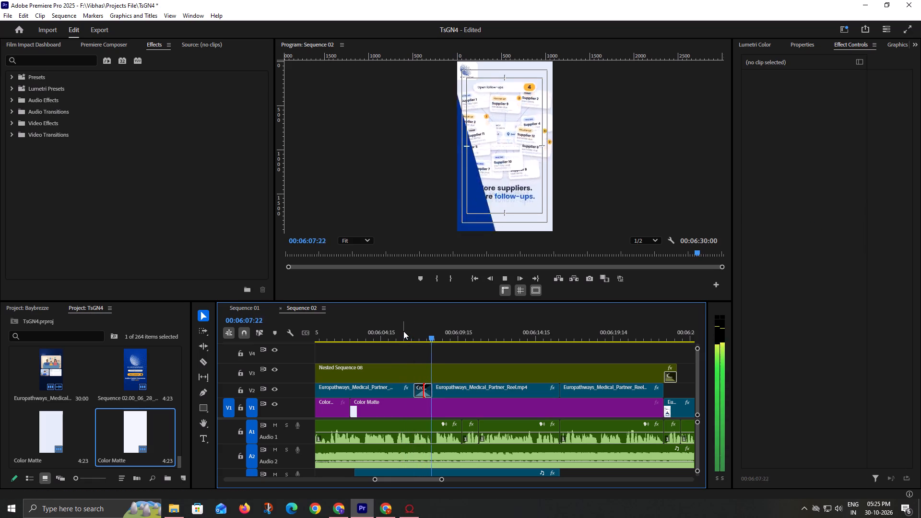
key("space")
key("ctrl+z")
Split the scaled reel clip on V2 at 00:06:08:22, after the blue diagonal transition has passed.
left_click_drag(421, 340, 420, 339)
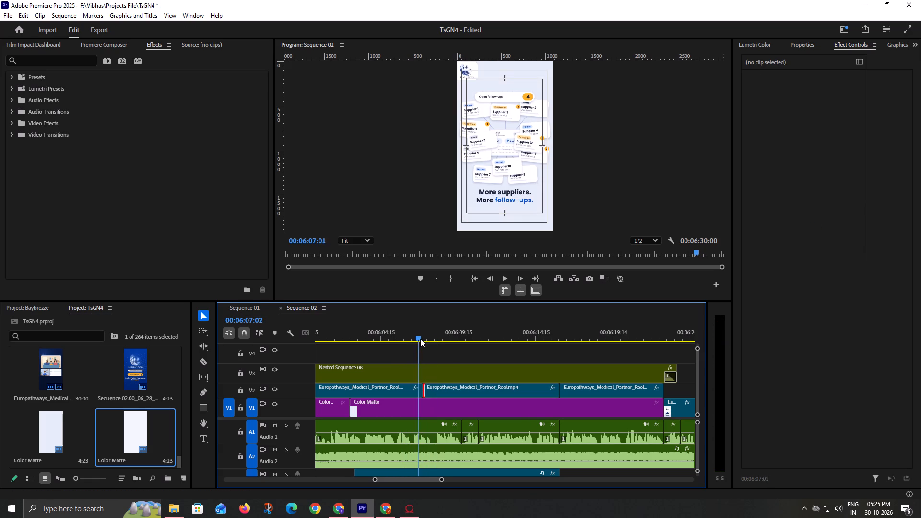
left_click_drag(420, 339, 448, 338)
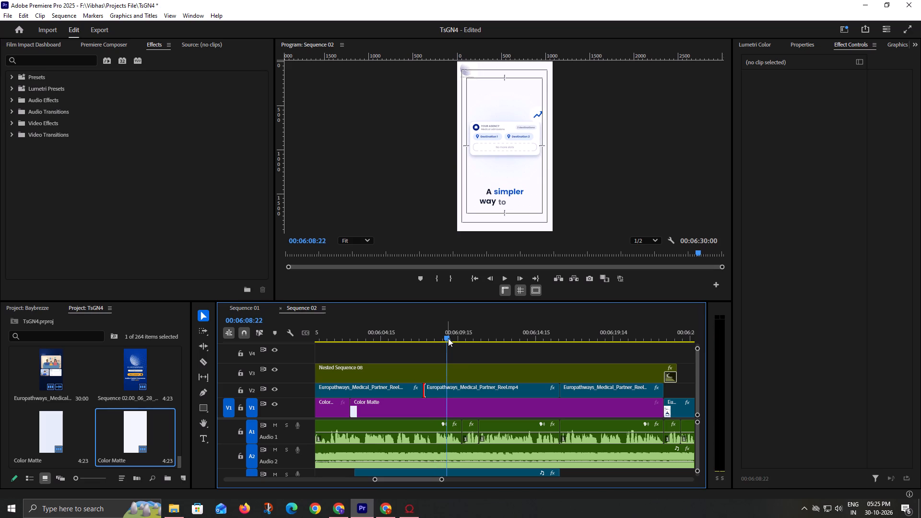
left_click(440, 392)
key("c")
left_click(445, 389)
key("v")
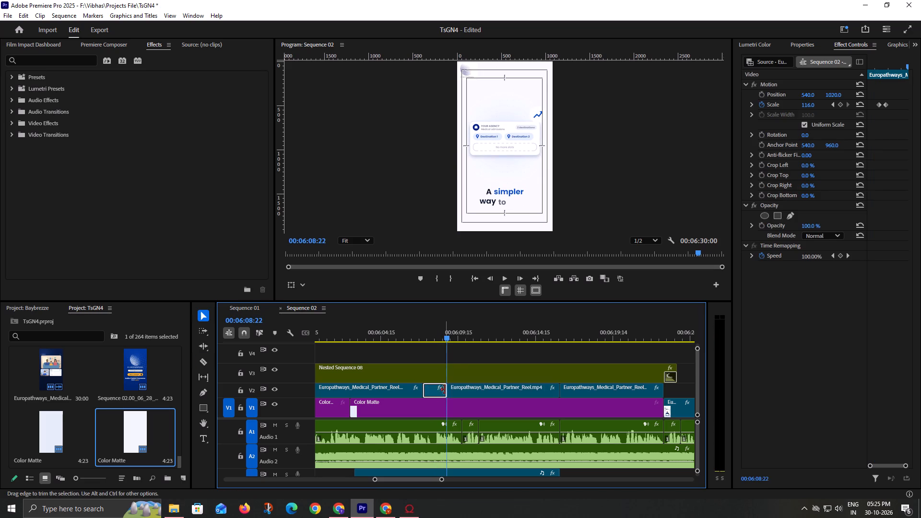
Examine the position jump at the first V2 cut, comparing the frames before and after it from about 00:06:06:11 to 00:06:07:21.
left_click(435, 390)
left_click(439, 330)
left_click_drag(434, 331, 406, 326)
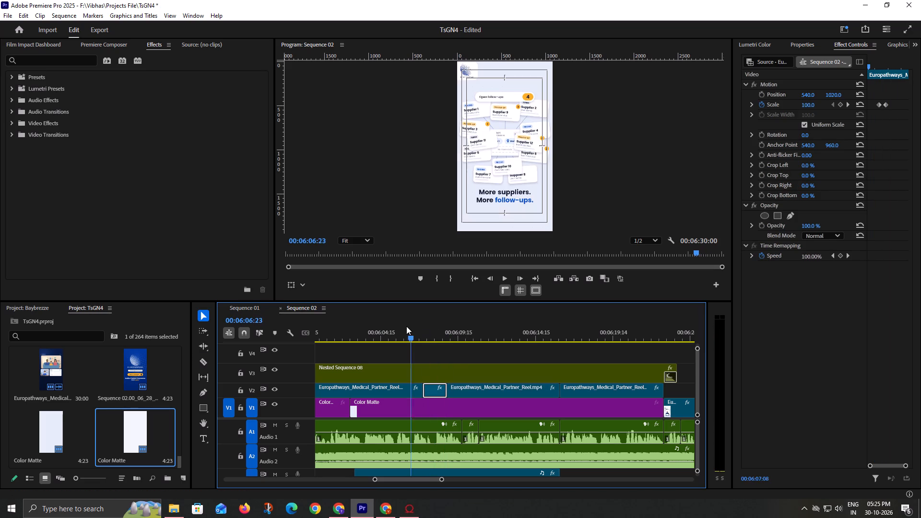
left_click_drag(406, 326, 423, 330)
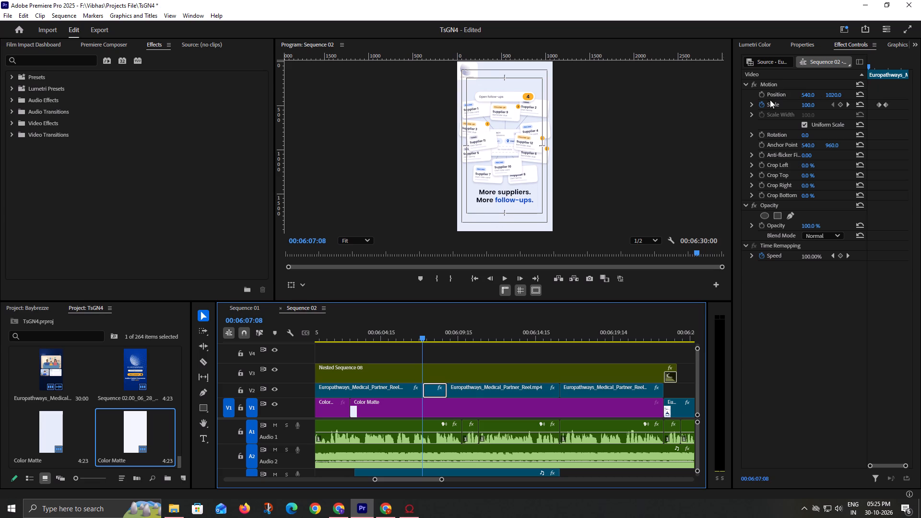
key("space")
key("space")
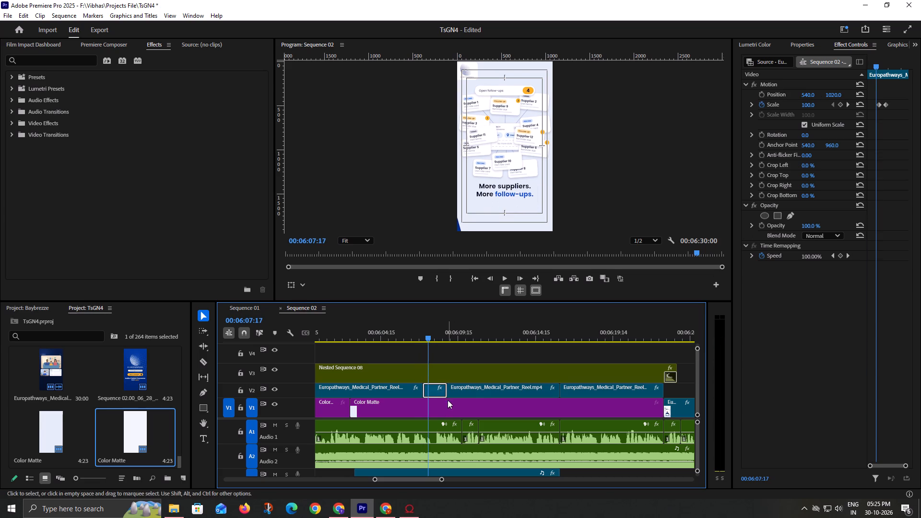
left_click_drag(412, 335, 410, 333)
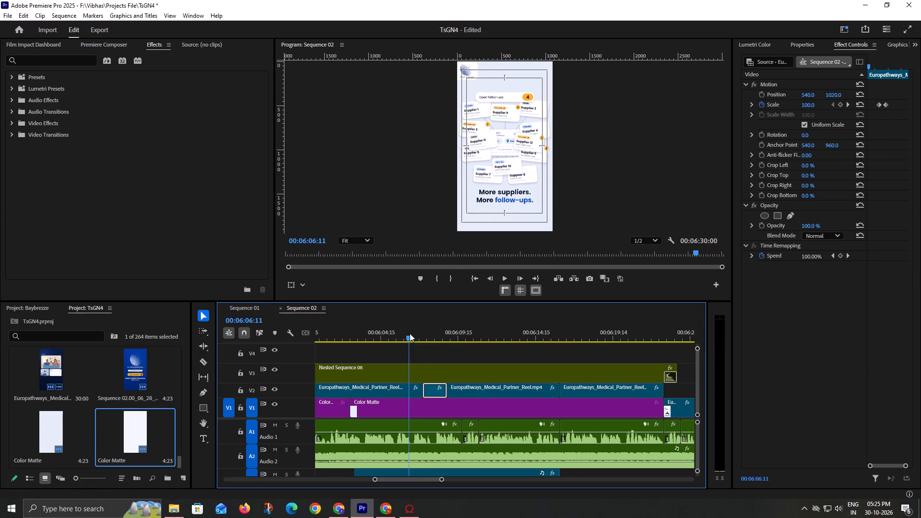
left_click_drag(410, 333, 430, 335)
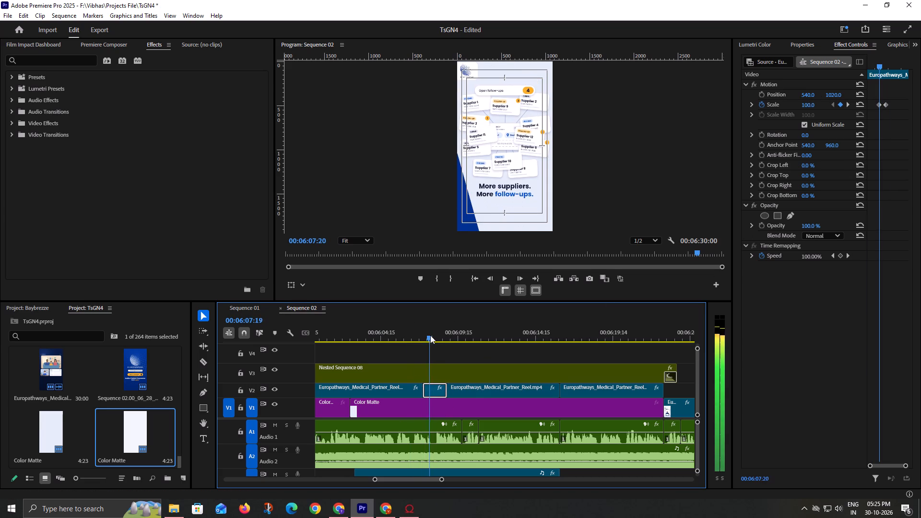
left_click_drag(430, 335, 417, 340)
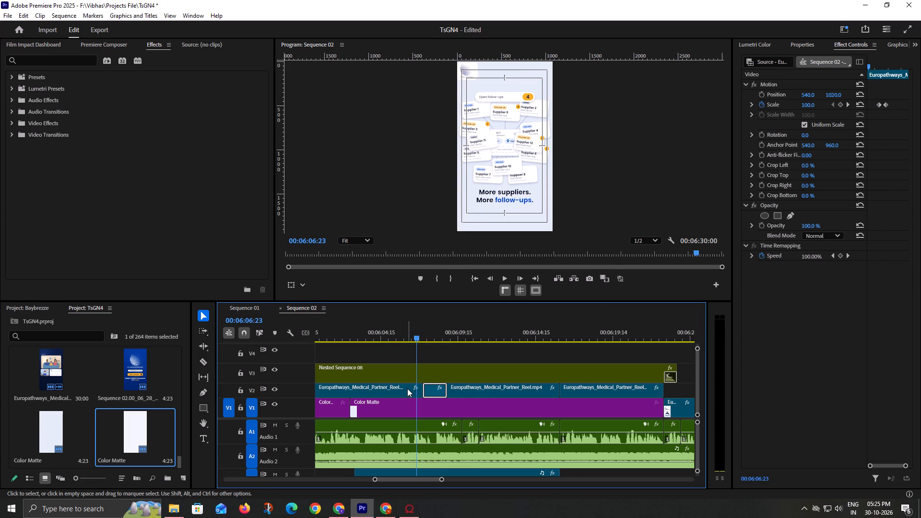
left_click(407, 388)
key("space")
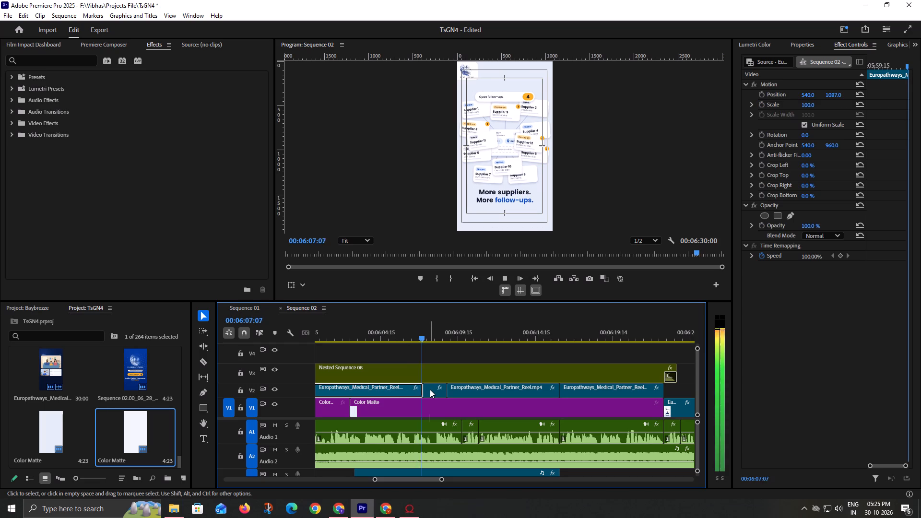
key("space")
Delete both split-off reel parts on V2 and extend the first reel clip to the start of the next reel clip.
left_click(430, 389)
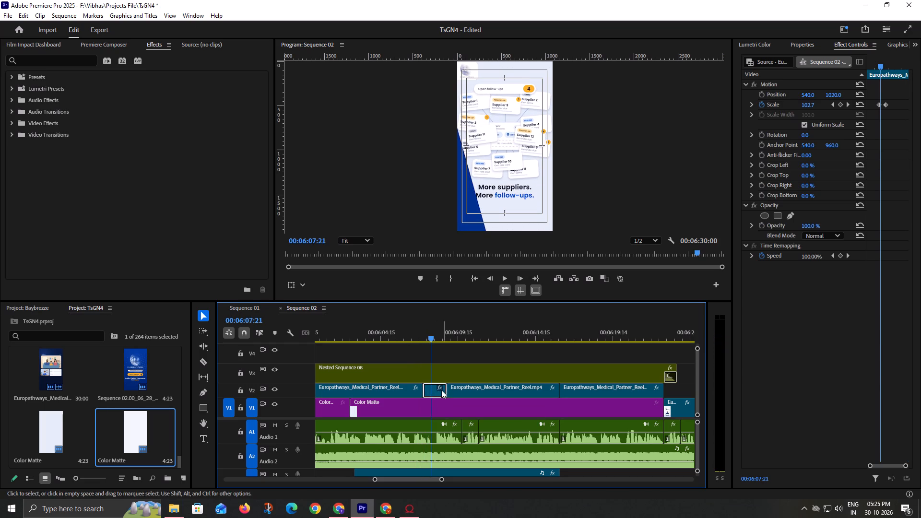
key("Delete")
left_click(461, 390)
key("Delete")
left_click_drag(418, 391, 460, 391)
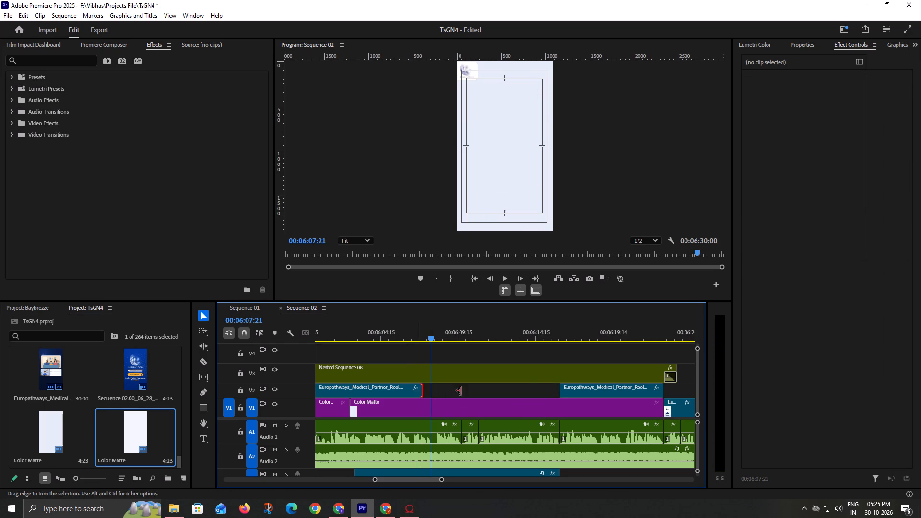
left_click_drag(460, 391, 790, 387)
Keyframe the extended reel clip's Scale from 100 at 00:06:07:19 to 108 at about 00:06:08:04, during the blue transition.
left_click(388, 335)
key("space")
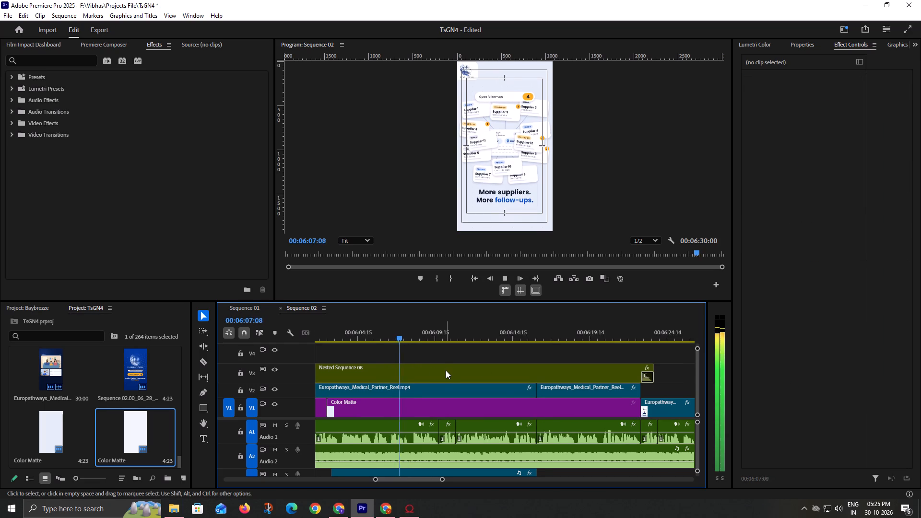
key("space")
left_click(401, 341)
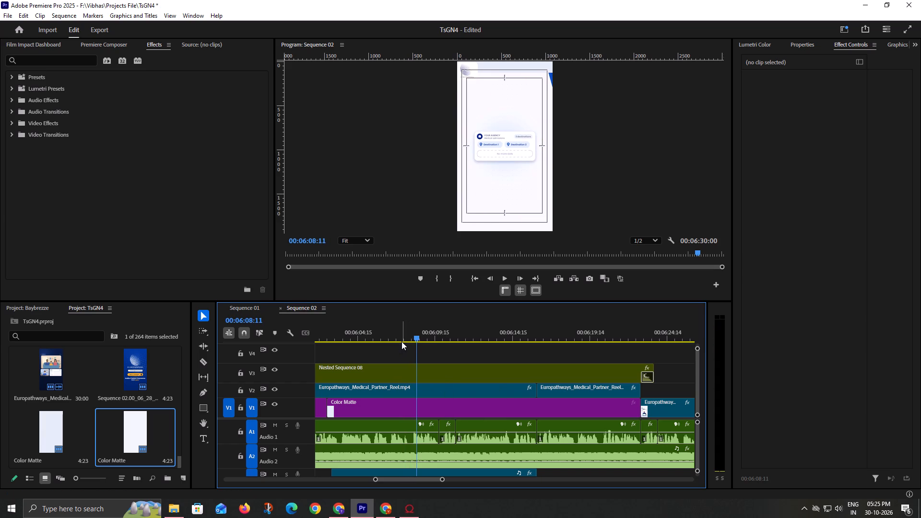
left_click(404, 333)
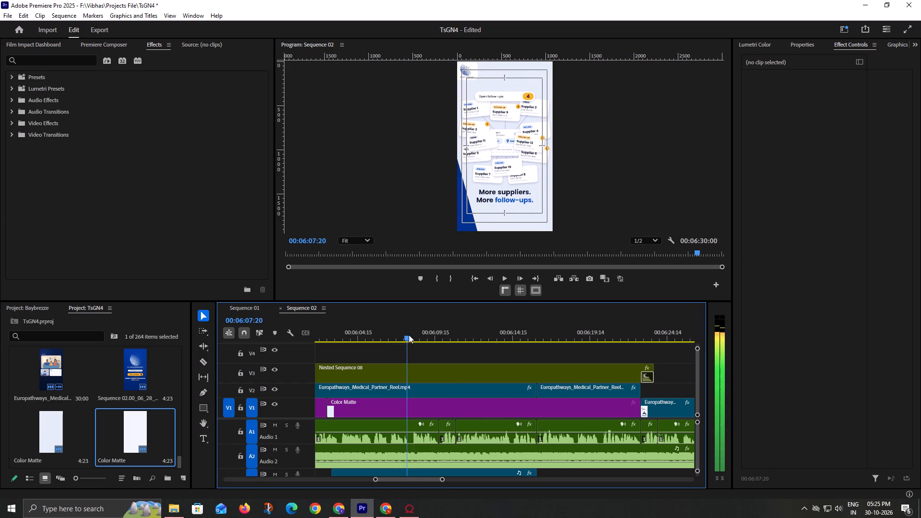
left_click(407, 391)
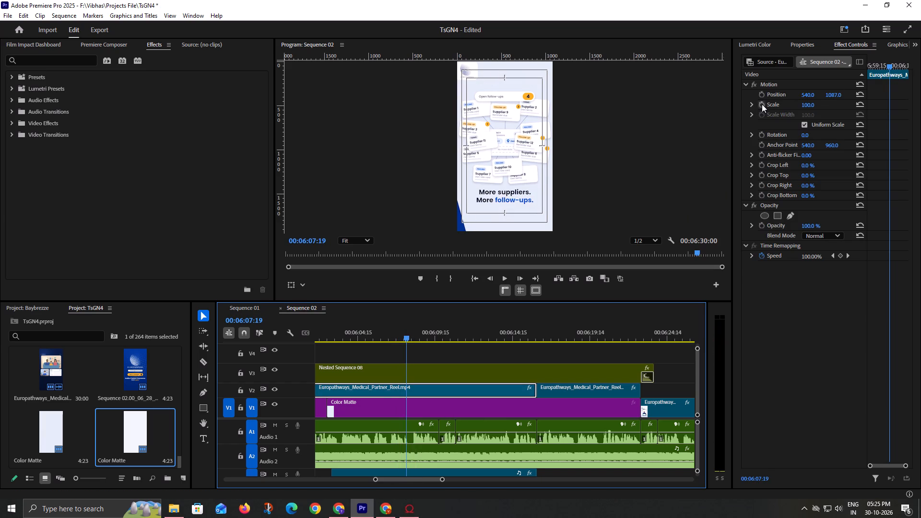
left_click(762, 104)
left_click(889, 64)
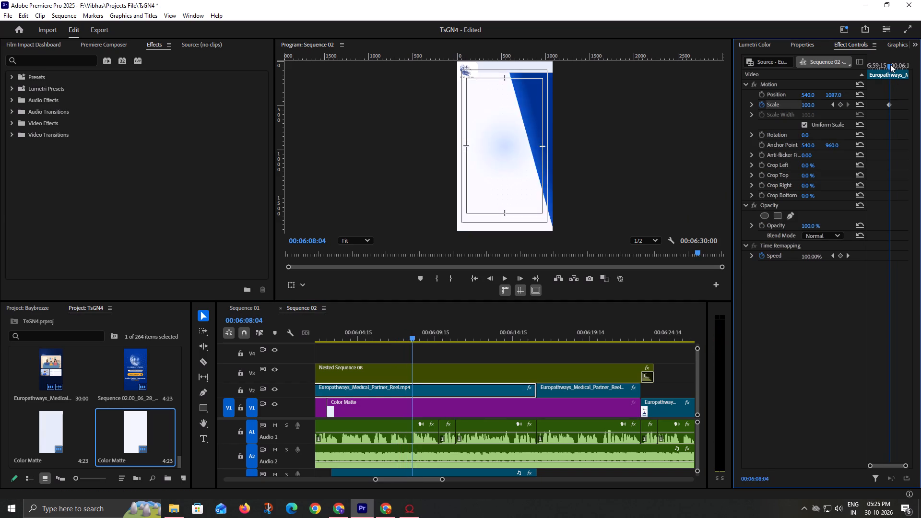
left_click_drag(815, 105, 821, 104)
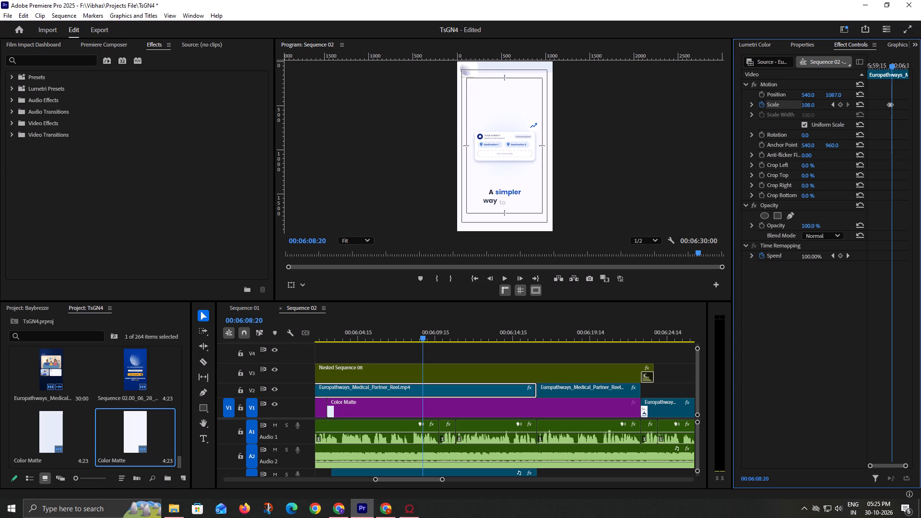
Keyframe the first reel clip at 00:06:08:20 with Scale 114 and Position Y 900, starting Position animation from 1087.
left_click_drag(821, 104, 822, 104)
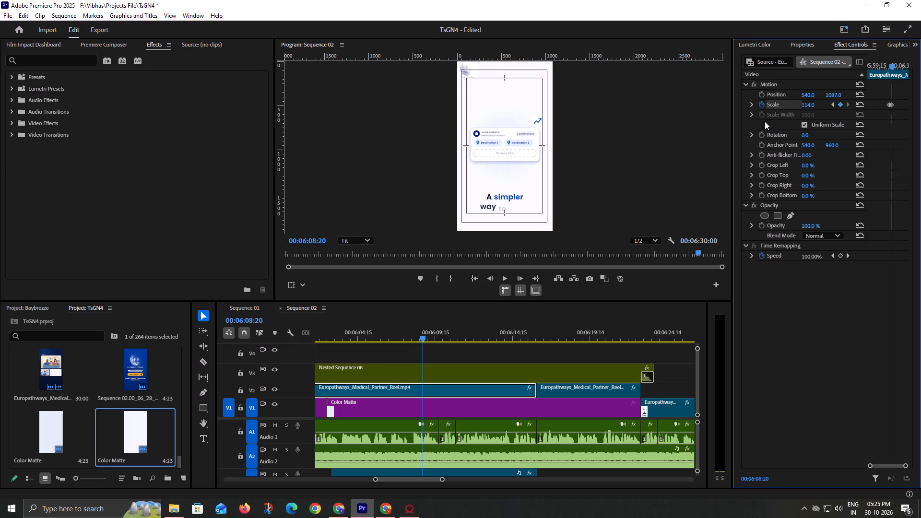
left_click(759, 95)
left_click(891, 92)
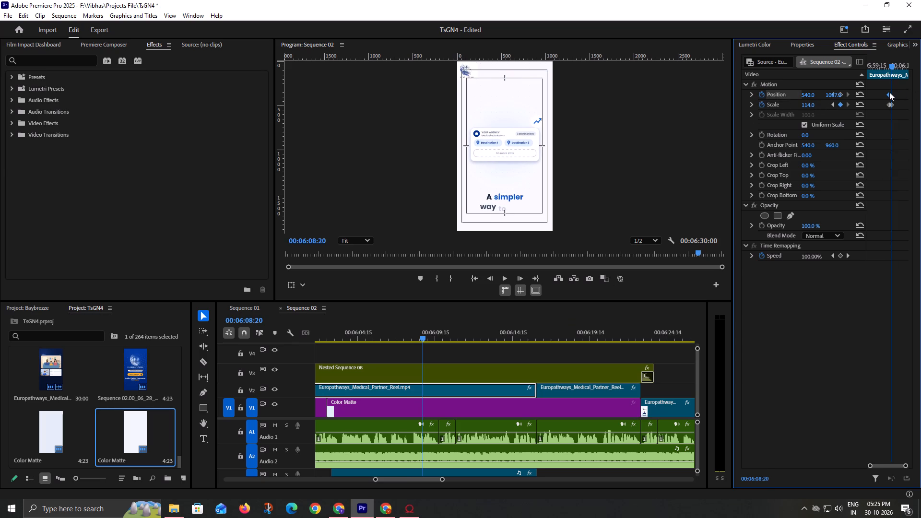
left_click_drag(828, 95, 737, 106)
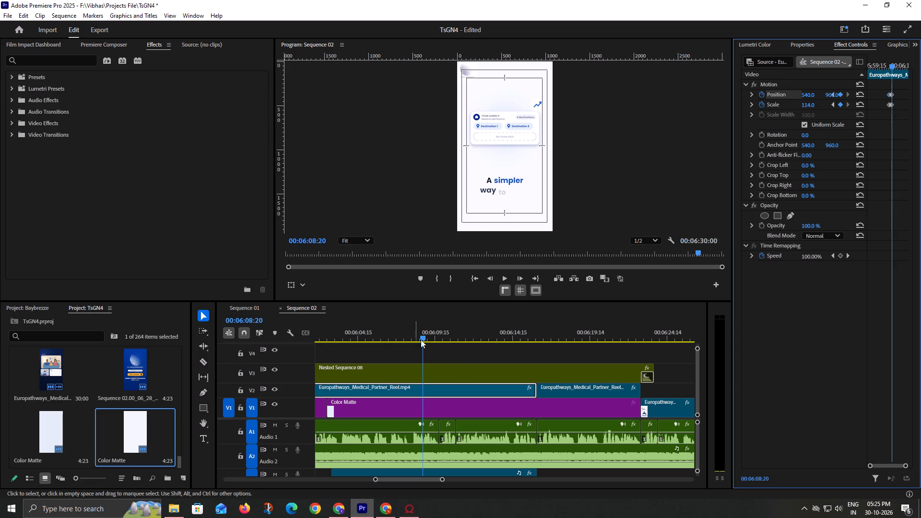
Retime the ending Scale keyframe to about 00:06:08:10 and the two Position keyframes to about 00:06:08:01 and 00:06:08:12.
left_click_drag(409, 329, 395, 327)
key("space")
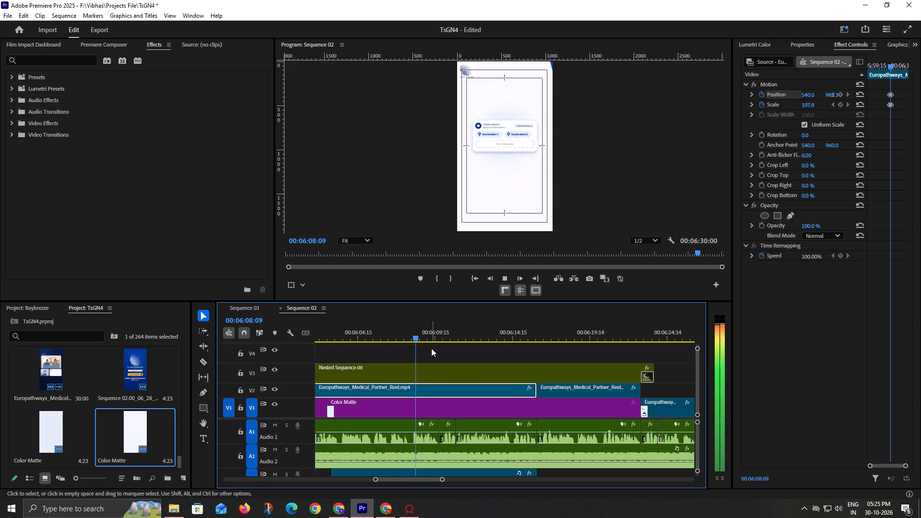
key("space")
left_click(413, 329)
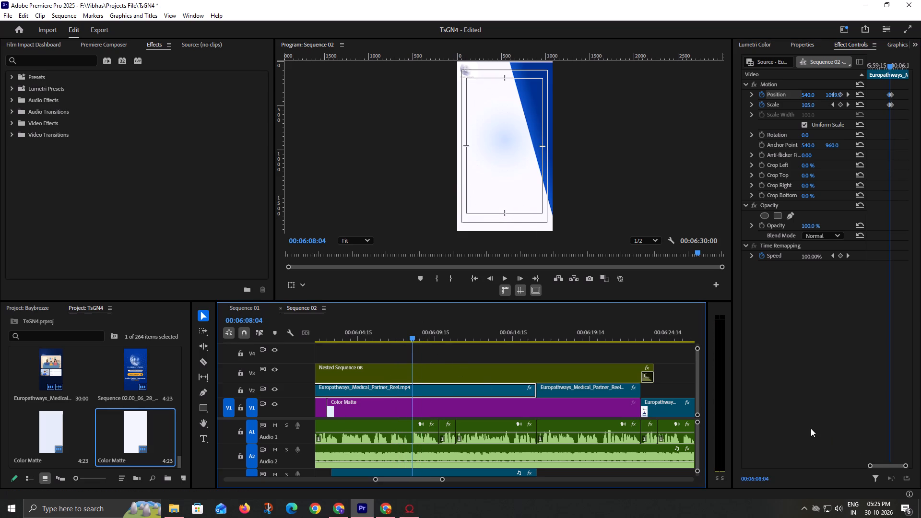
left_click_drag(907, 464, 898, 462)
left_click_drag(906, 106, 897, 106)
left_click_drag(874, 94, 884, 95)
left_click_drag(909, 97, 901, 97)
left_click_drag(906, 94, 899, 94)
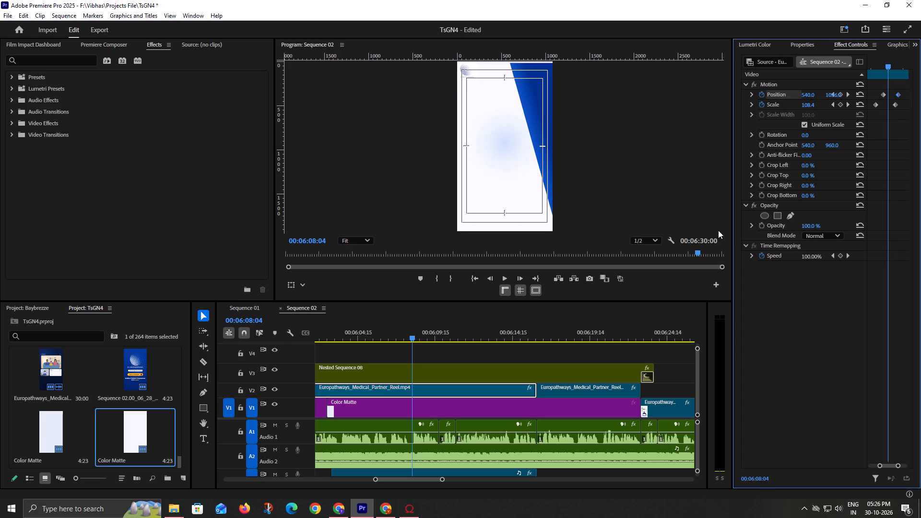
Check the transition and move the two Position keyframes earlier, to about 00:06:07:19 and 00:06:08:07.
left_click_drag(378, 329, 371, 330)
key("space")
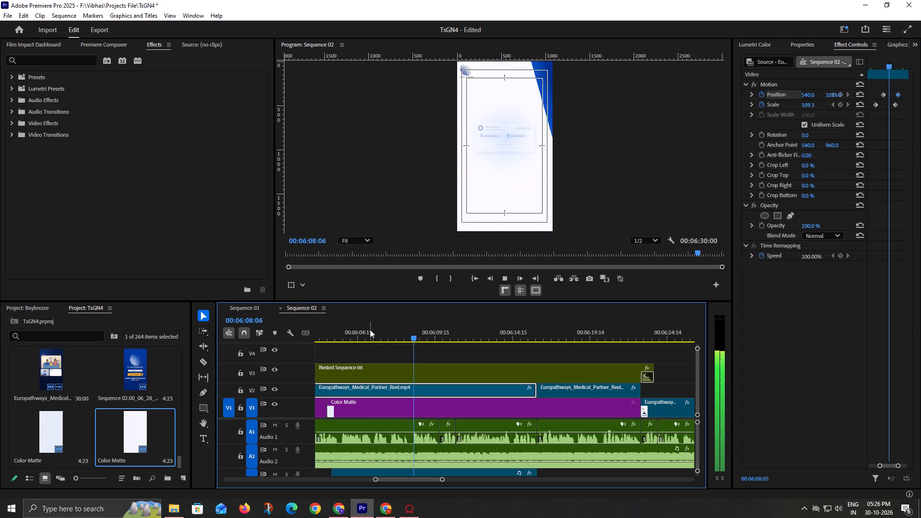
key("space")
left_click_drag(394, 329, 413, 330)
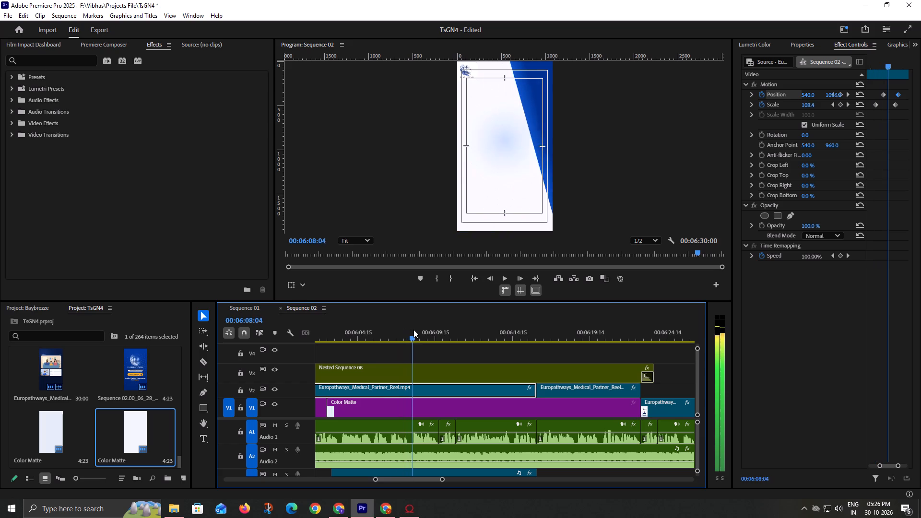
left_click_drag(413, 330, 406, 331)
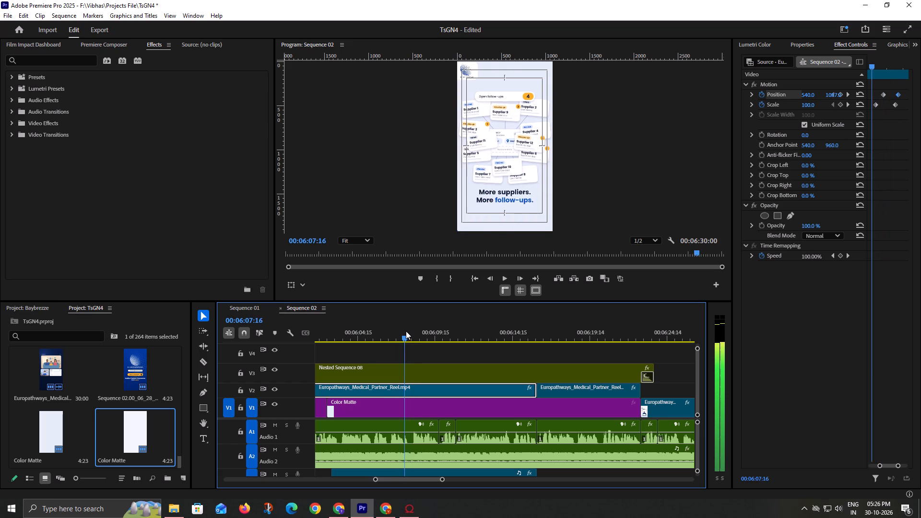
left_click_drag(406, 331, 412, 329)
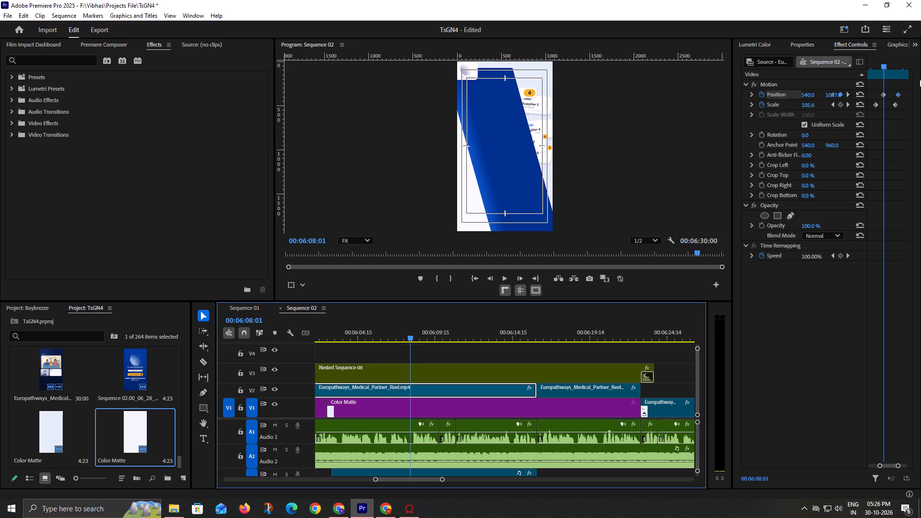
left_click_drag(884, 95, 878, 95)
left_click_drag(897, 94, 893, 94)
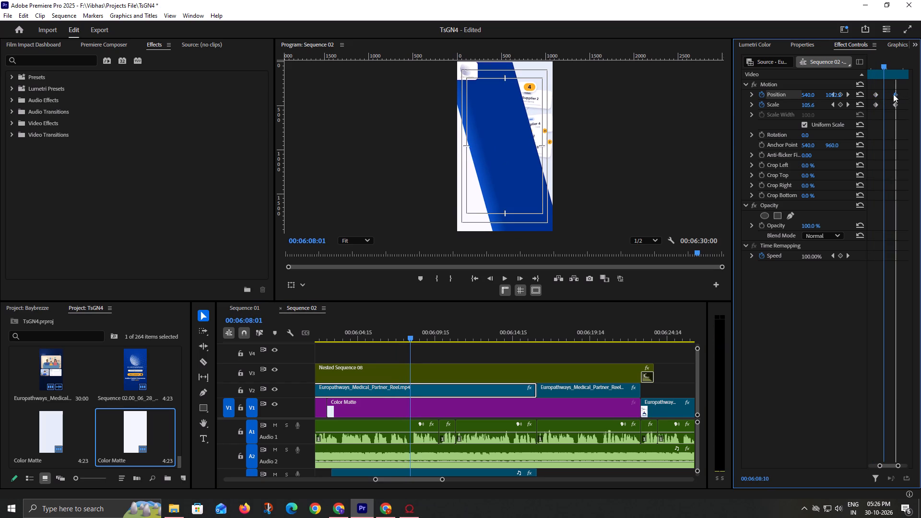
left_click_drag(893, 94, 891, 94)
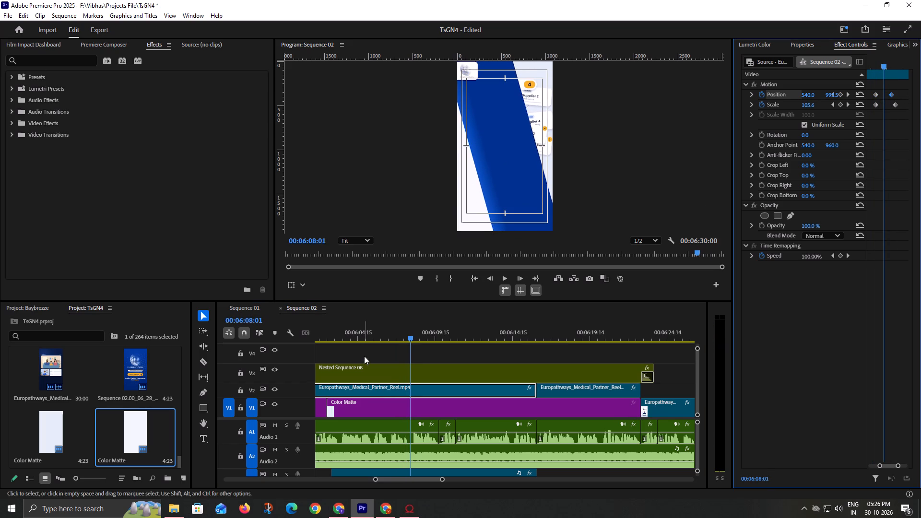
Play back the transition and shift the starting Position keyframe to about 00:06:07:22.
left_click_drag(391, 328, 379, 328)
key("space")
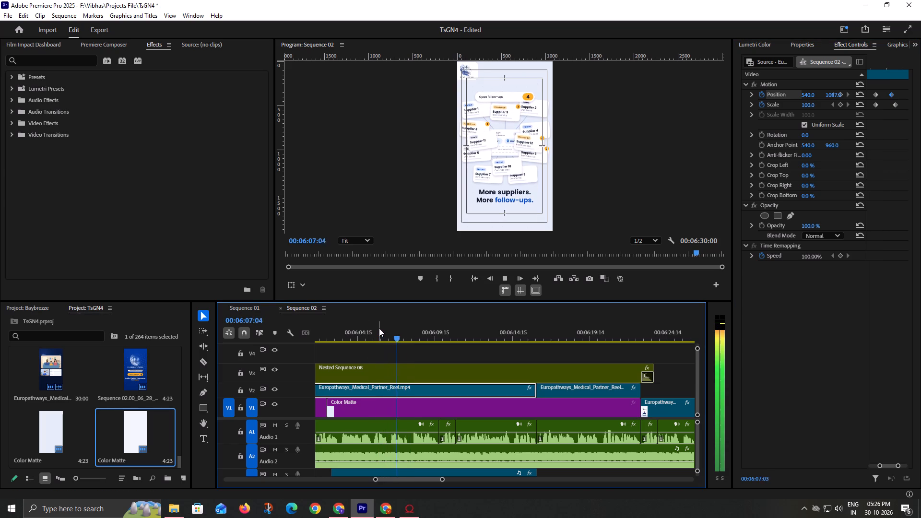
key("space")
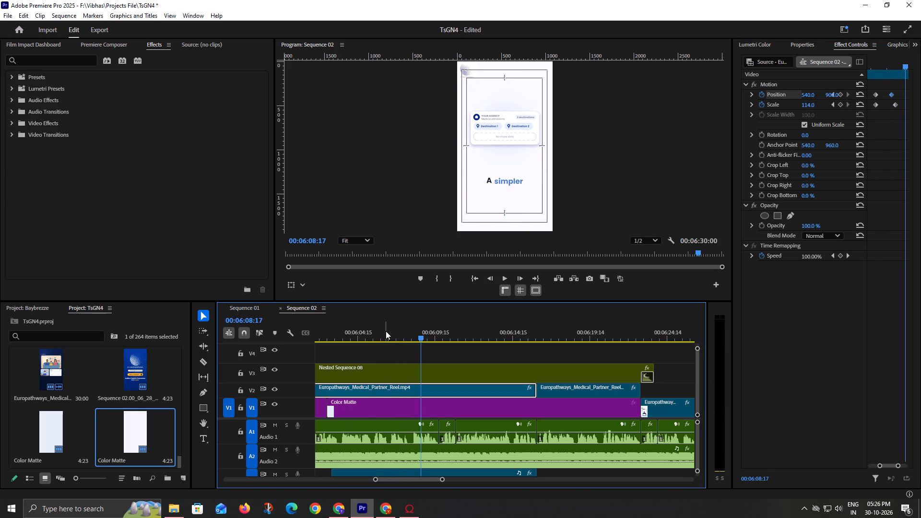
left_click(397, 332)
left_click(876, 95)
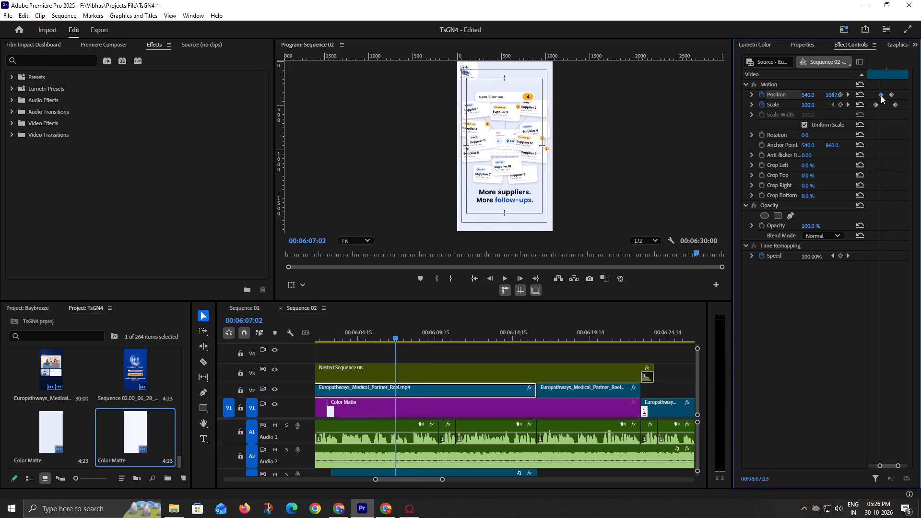
Review the blue transition again and delay the starting Position keyframe to about 00:06:08:03.
key("space")
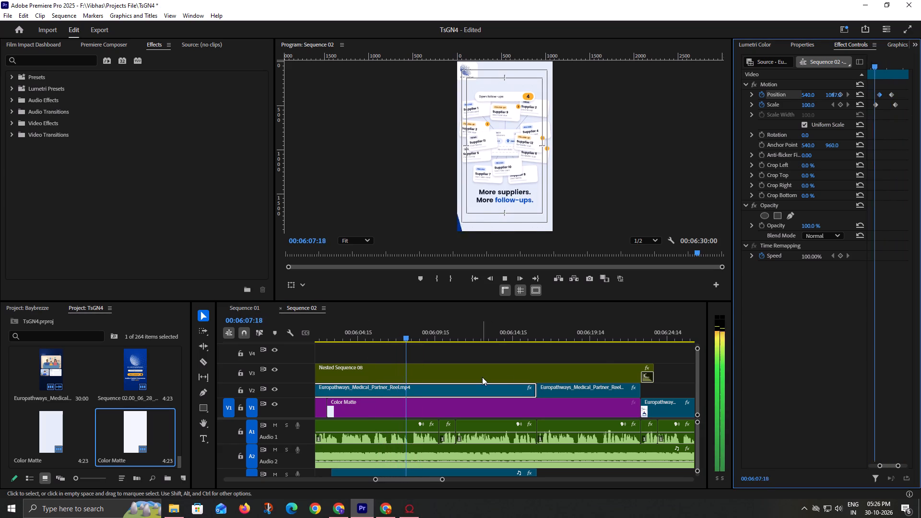
key("space")
left_click_drag(403, 332, 403, 332)
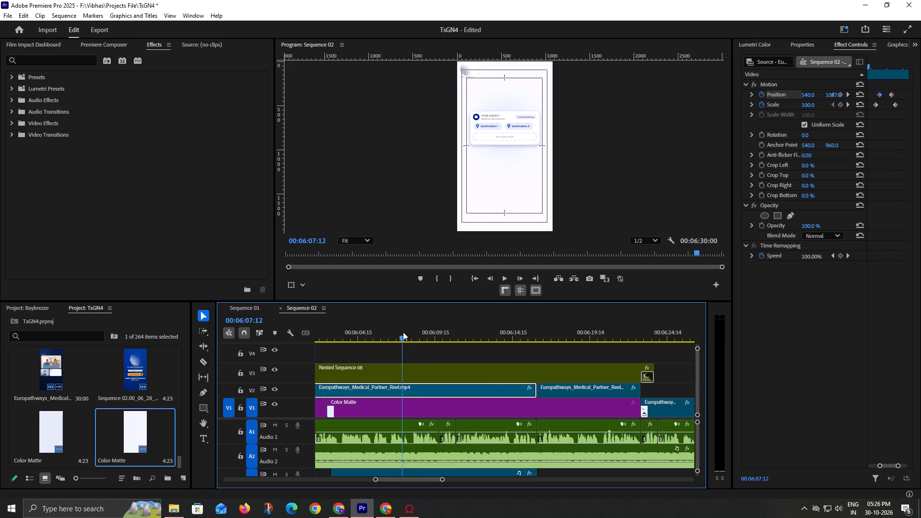
left_click_drag(403, 332, 411, 331)
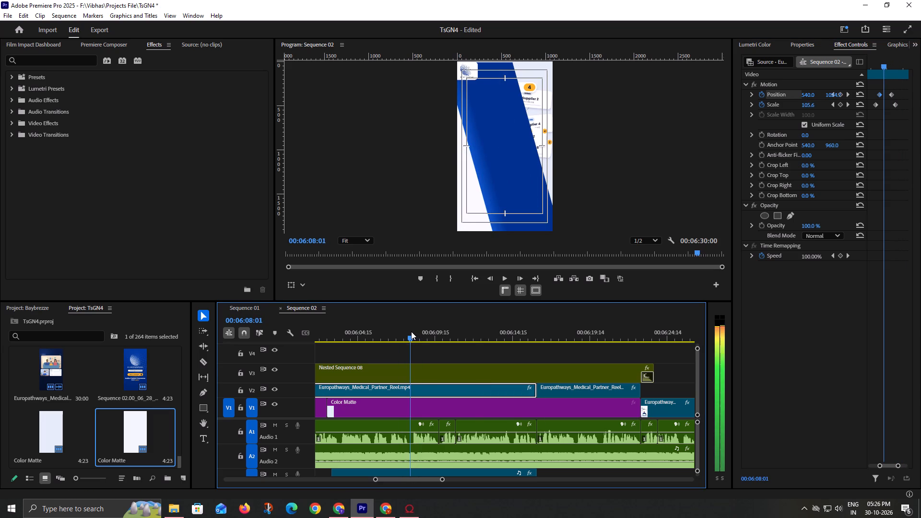
left_click_drag(411, 331, 410, 330)
left_click_drag(879, 91, 883, 94)
left_click(882, 63)
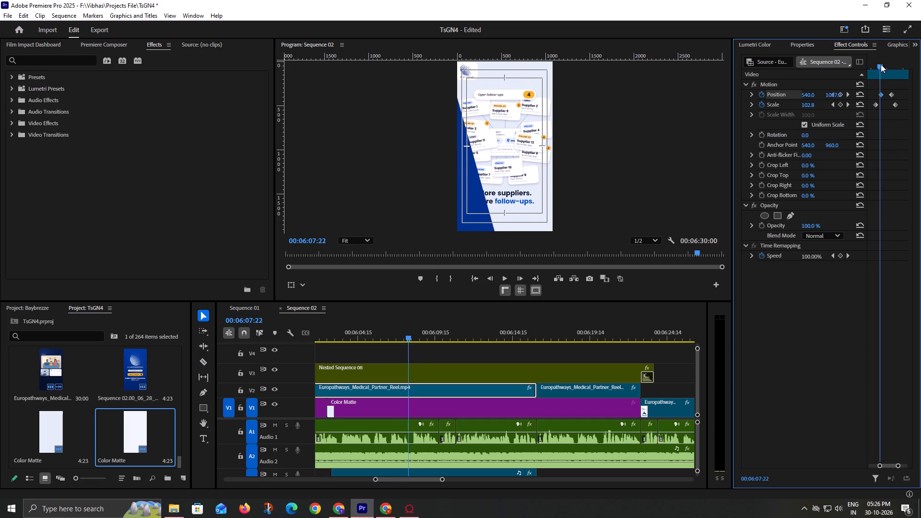
left_click_drag(882, 91, 886, 94)
Inspect the frames from about 00:06:07:16 to 00:06:08:05 and move the ending Position keyframe to about 00:06:08:10.
left_click_drag(879, 63, 874, 64)
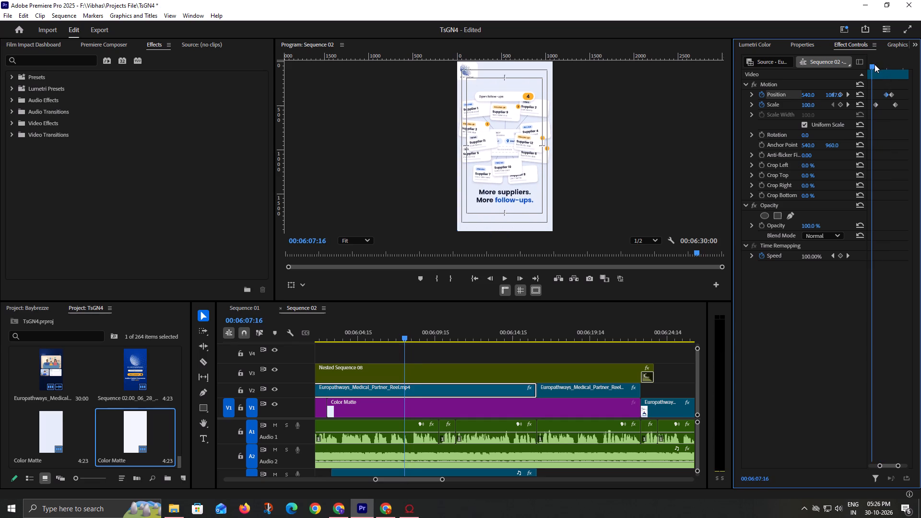
left_click_drag(874, 64, 885, 66)
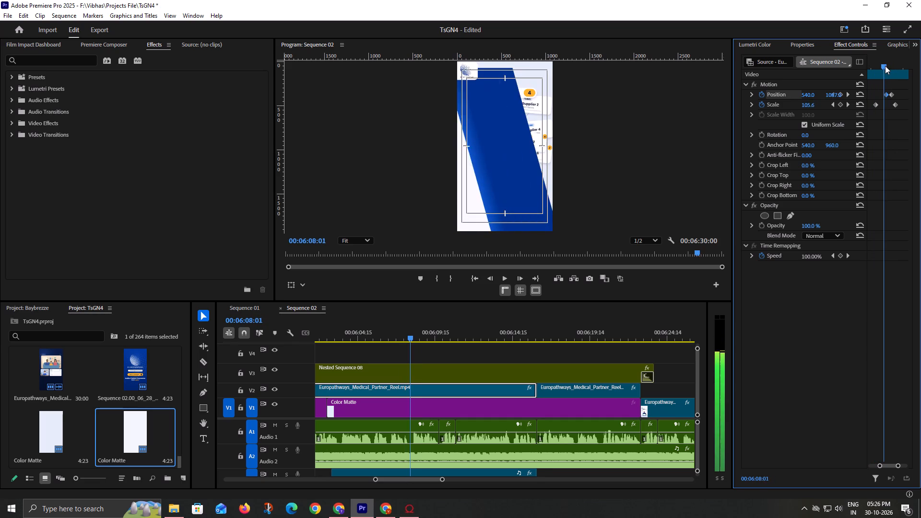
left_click_drag(885, 66, 890, 67)
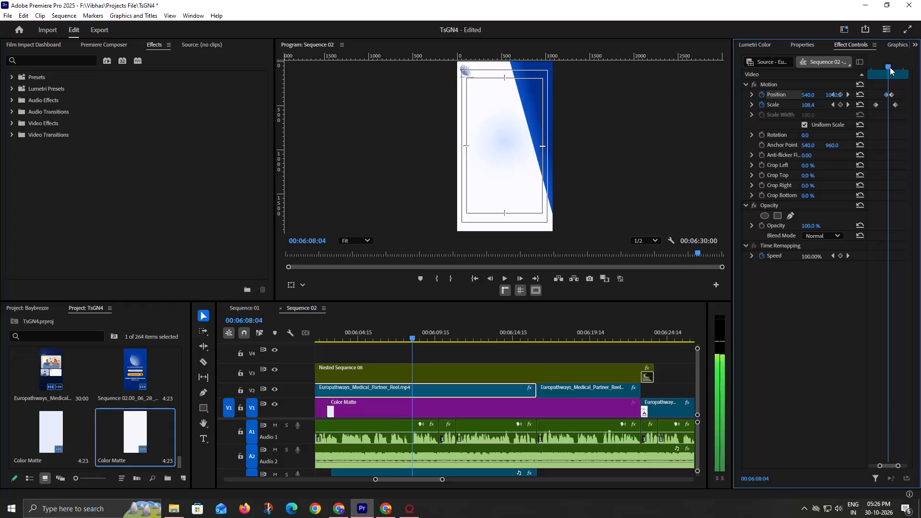
left_click_drag(890, 67, 889, 68)
left_click_drag(891, 94, 896, 94)
Move the ending Scale keyframe earlier to 00:06:08:03 so the zoom finishes as the Position move begins.
left_click_drag(886, 69, 877, 71)
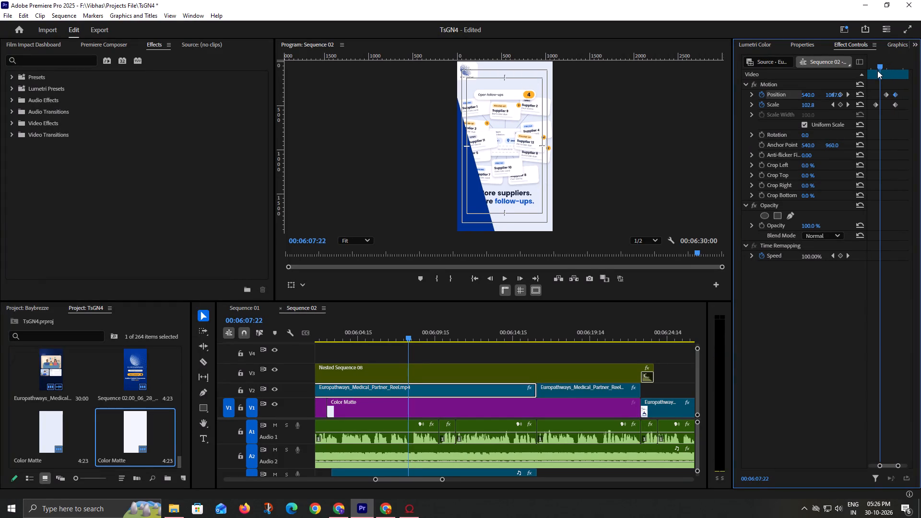
left_click_drag(877, 71, 880, 69)
left_click_drag(894, 104, 887, 103)
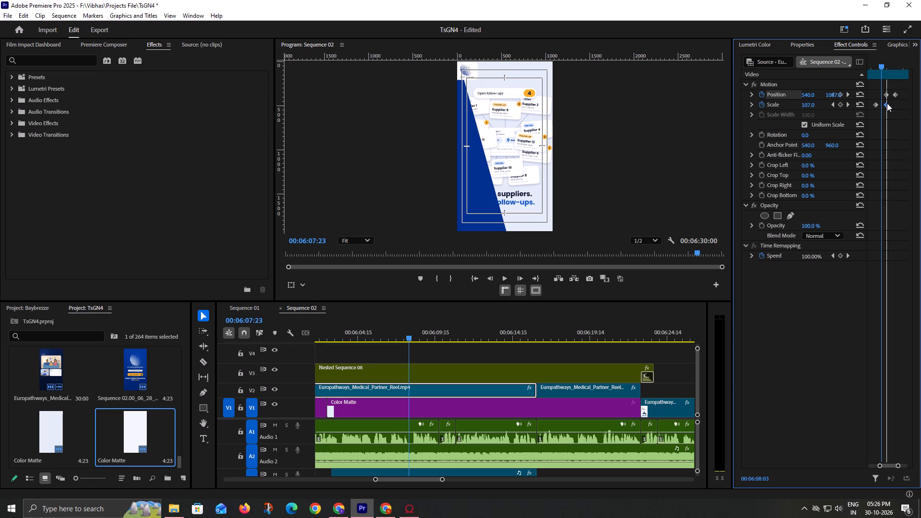
left_click_drag(887, 103, 886, 103)
Play back the reel through the blue transition and on into the dark map scene to review the motion.
left_click(875, 67)
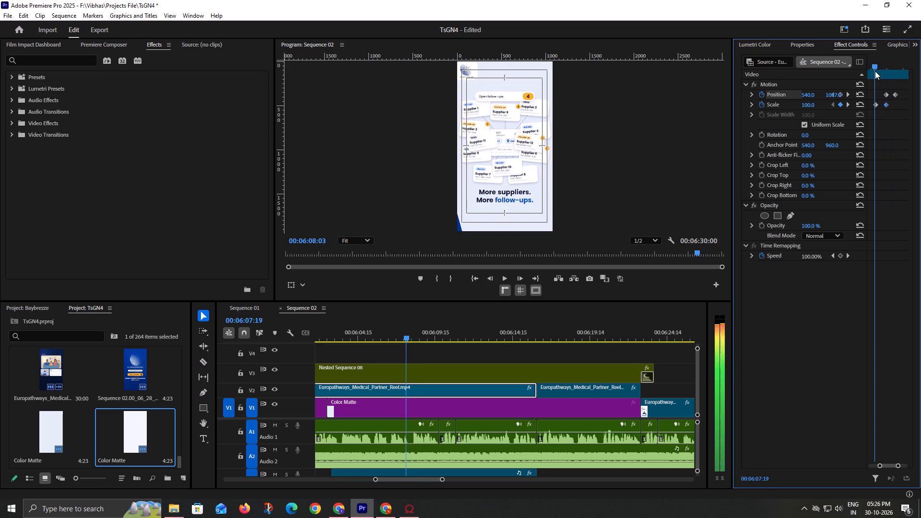
key("space")
key("space")
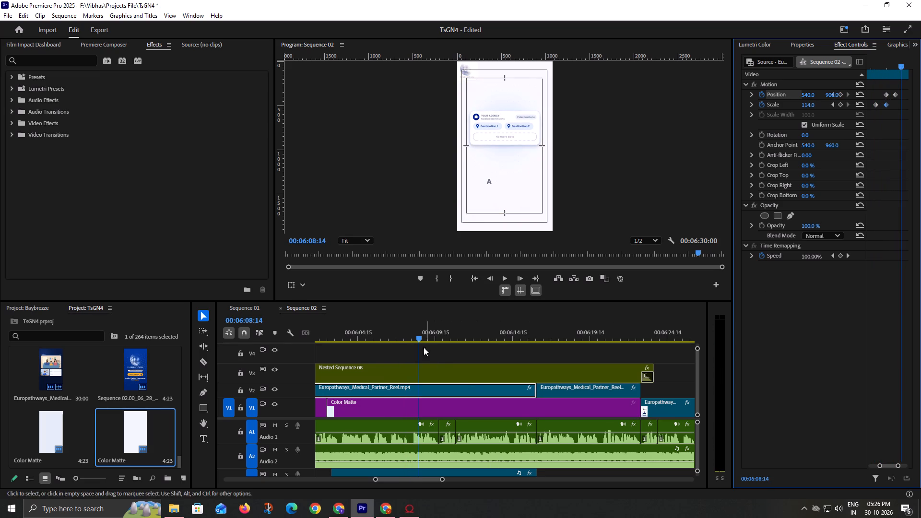
left_click(386, 326)
key("space")
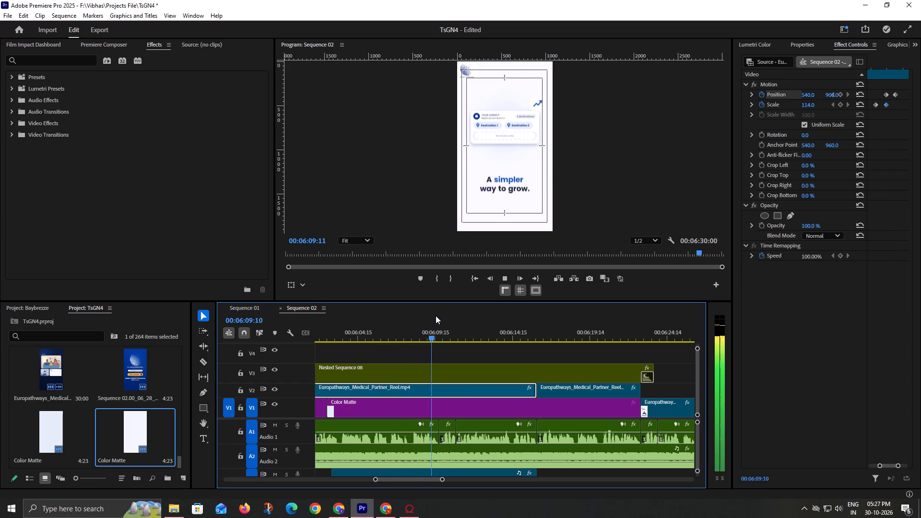
key("space")
key("space")
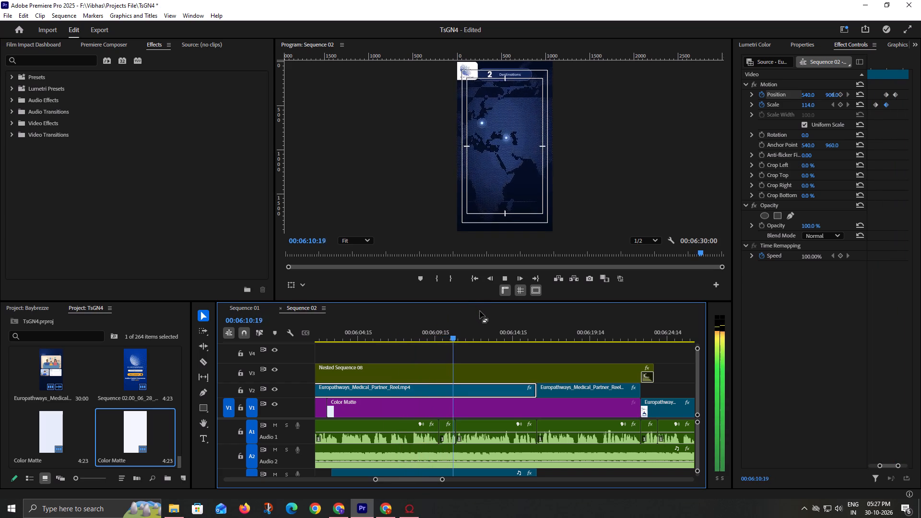
key("space")
key("grave")
key("grave")
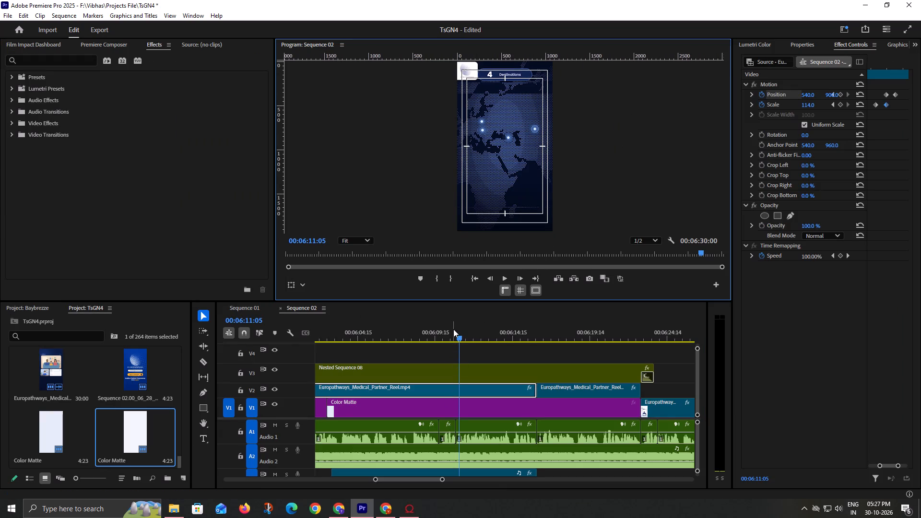
Split the first reel clip on V2 at 00:06:09:19, where the dark map scene fills the frame.
left_click_drag(457, 335, 430, 330)
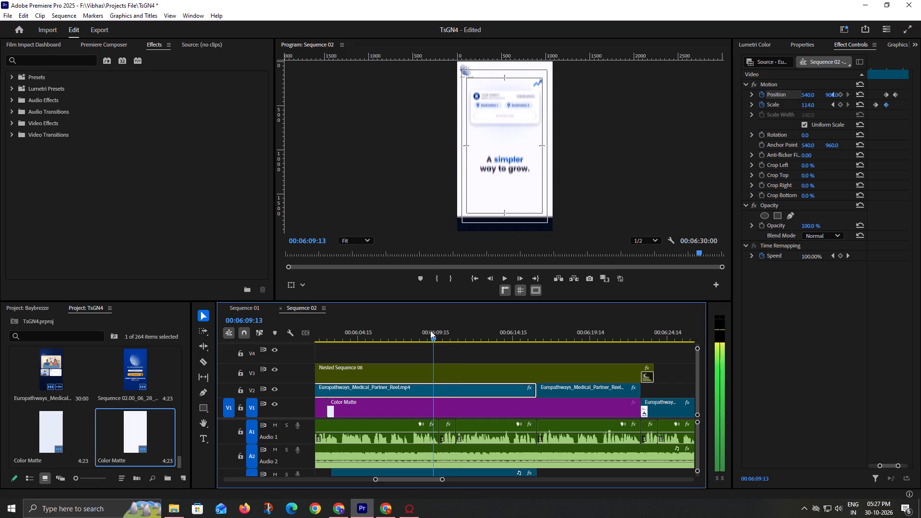
left_click_drag(430, 330, 435, 327)
key("c")
left_click(437, 389)
key("v")
Remove the Scale and Position keyframes from the split-off map part and reset it to Scale 100 and Position 540, 960.
left_click(467, 392)
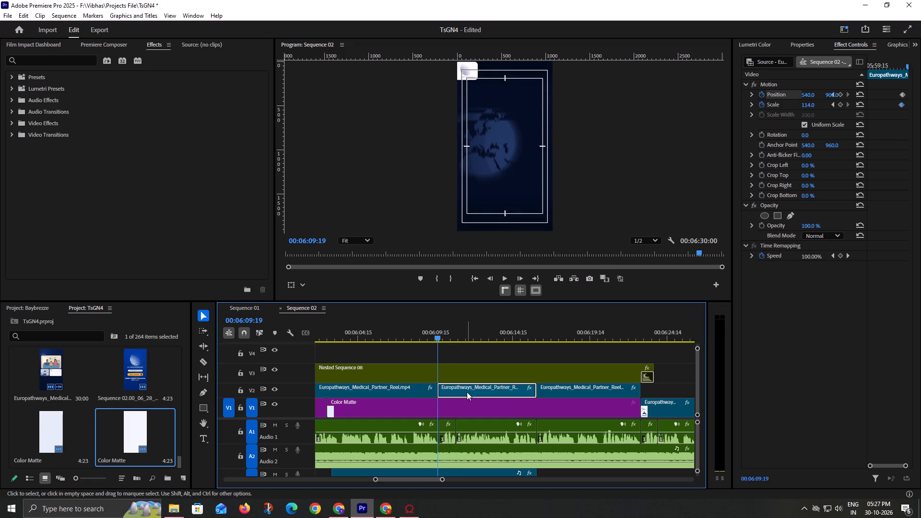
left_click(766, 106)
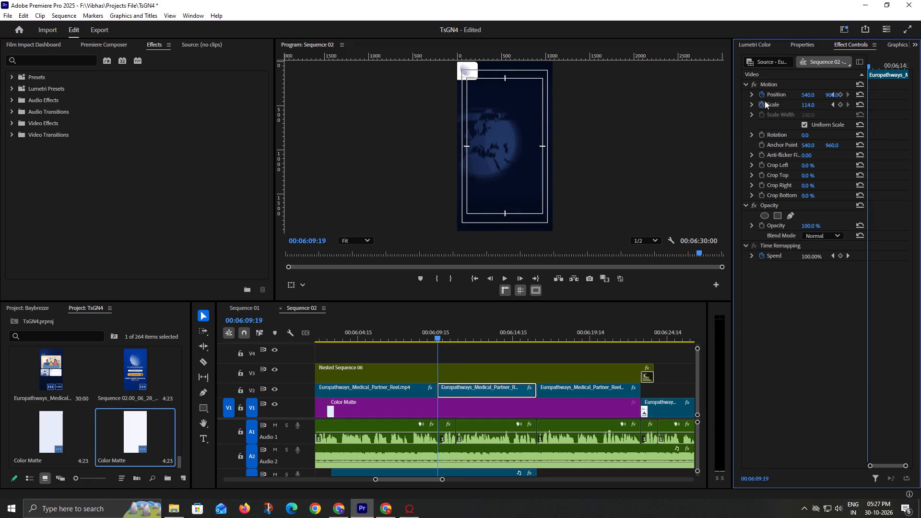
left_click(760, 107)
key("Return")
left_click(762, 92)
key("Return")
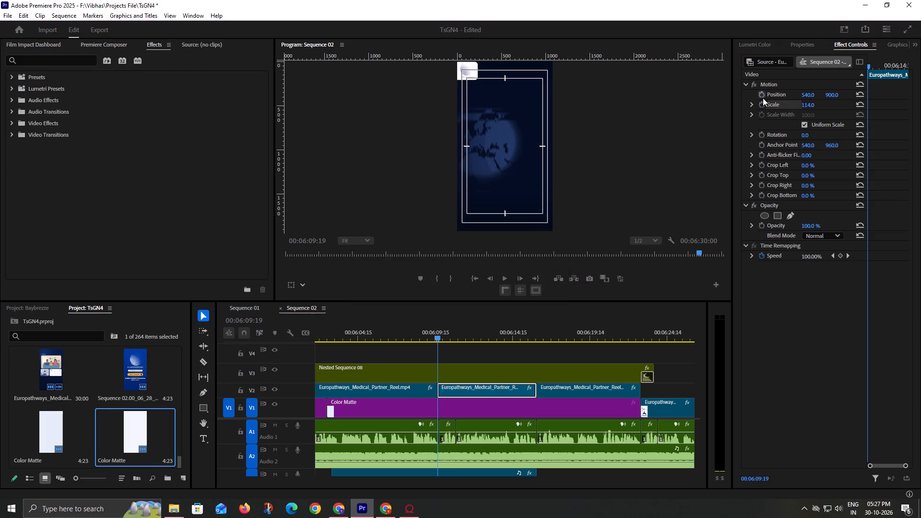
left_click(859, 103)
left_click(857, 89)
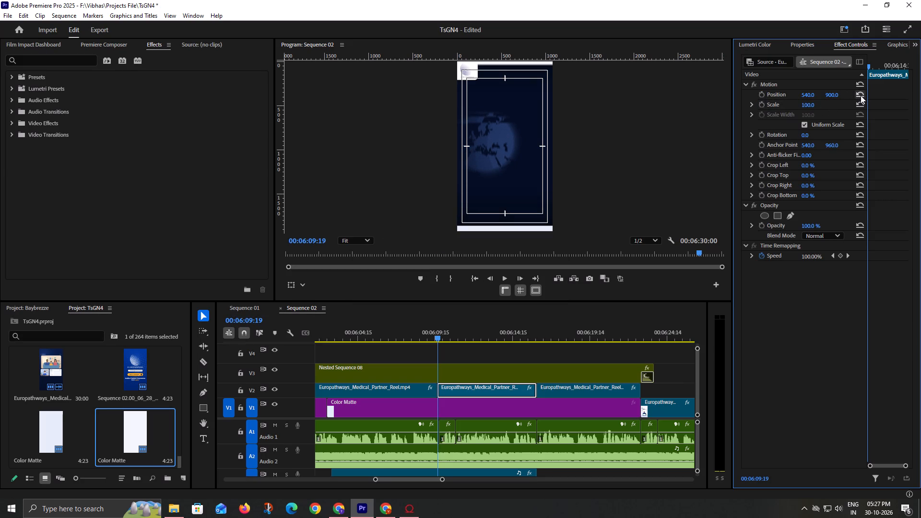
left_click(861, 95)
Split the color matte on V1 at 00:06:09:19 and delete the part lying under the map scene.
key("c")
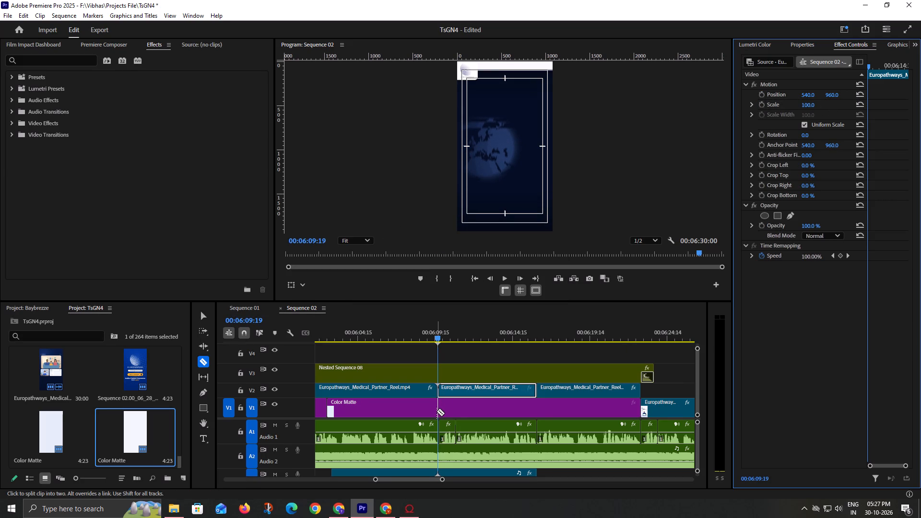
left_click(437, 411)
key("v")
left_click(468, 410)
key("Delete")
Play back the transition and the map scene up to the destinations card, enlarging the program monitor to check the framing.
left_click(465, 396)
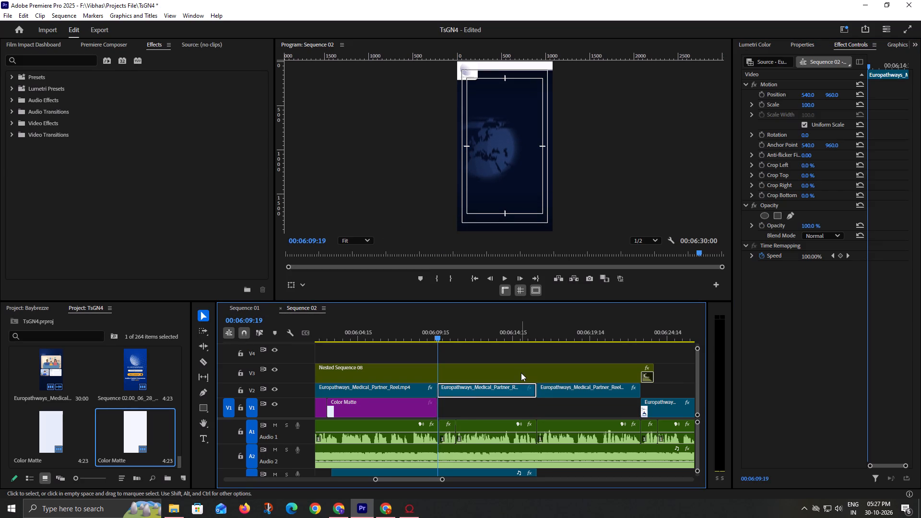
key("space")
key("space")
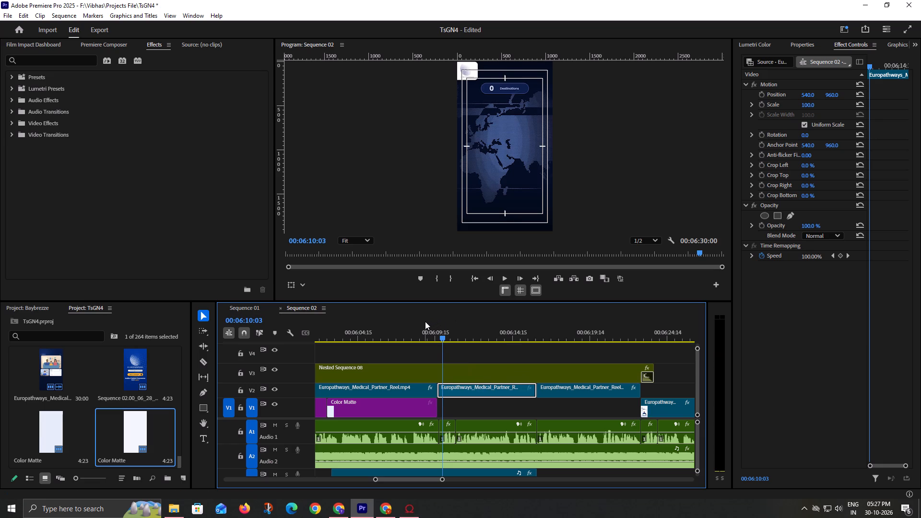
left_click(425, 321)
key("space")
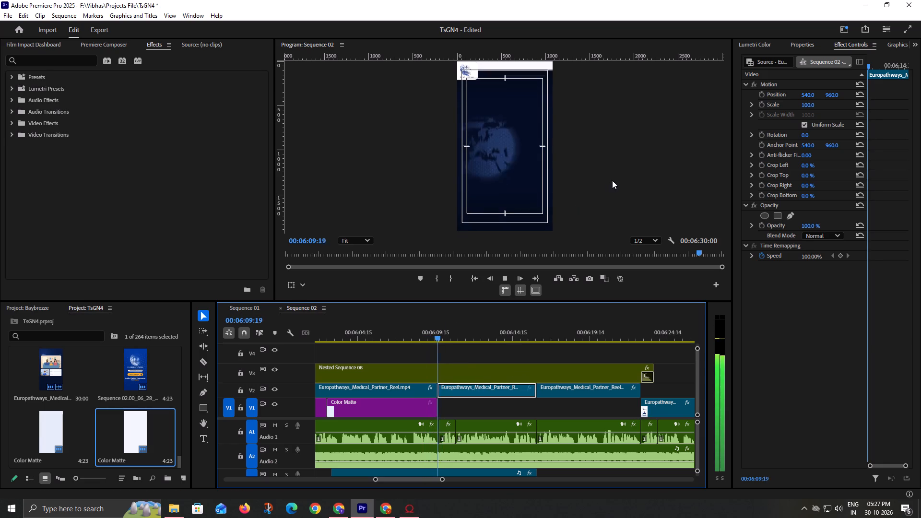
key("space")
left_click(419, 329)
key("space")
key("grave")
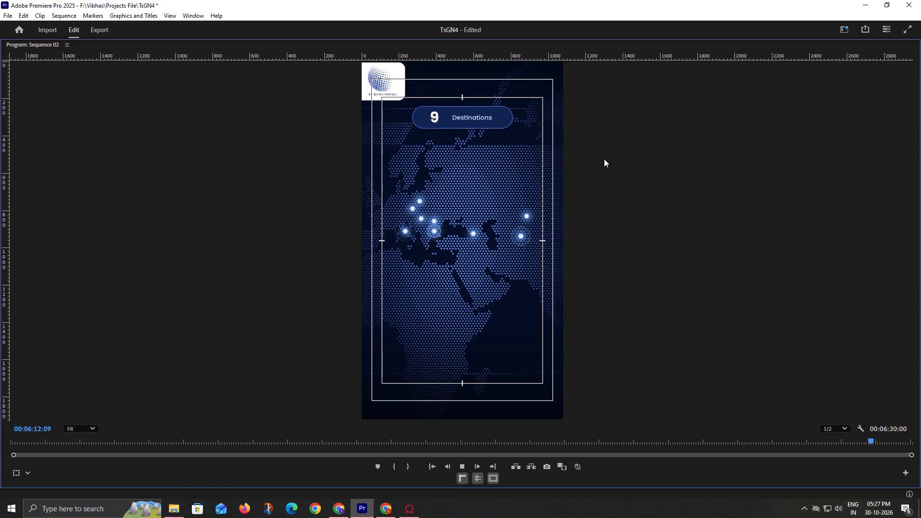
key("space")
key("space")
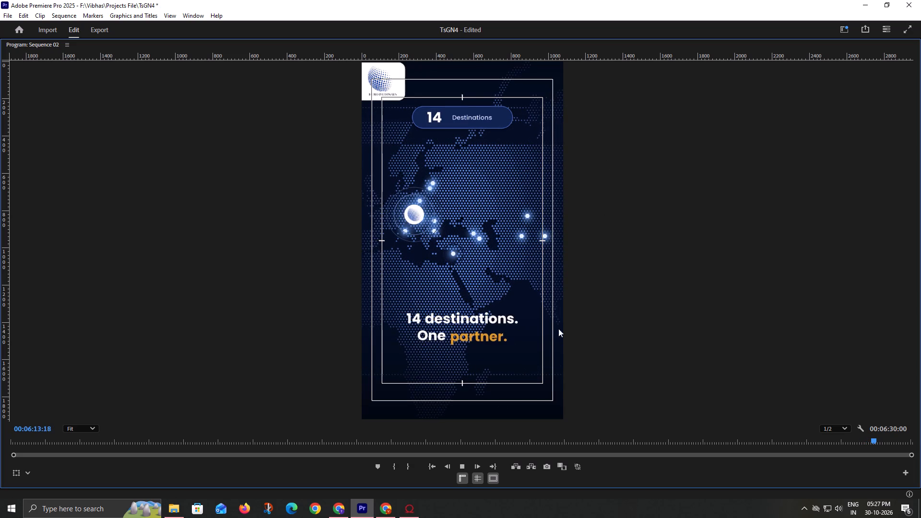
key("space")
key("space")
key("space")
key("grave")
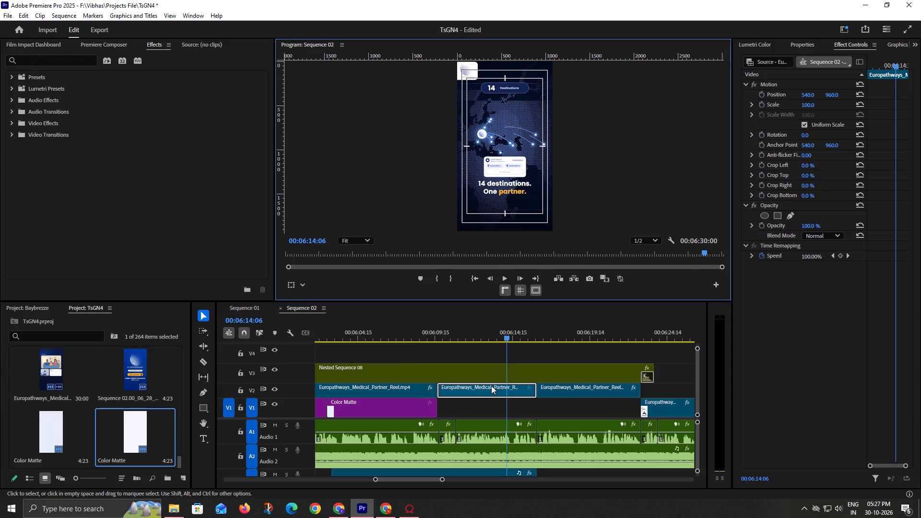
Lower the map clip to Position 540, 990 and play it through into the Clear Pricing scene.
left_click_drag(830, 97, 842, 94)
key("grave")
key("space")
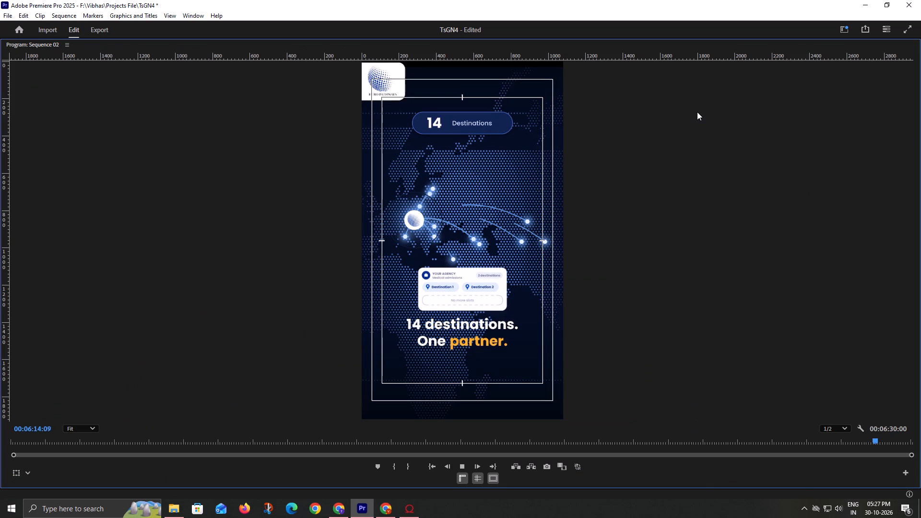
key("grave")
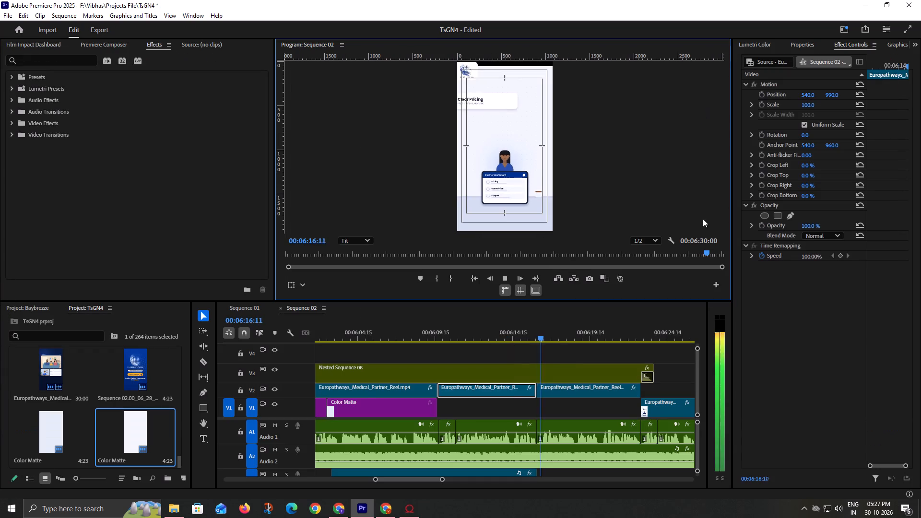
key("space")
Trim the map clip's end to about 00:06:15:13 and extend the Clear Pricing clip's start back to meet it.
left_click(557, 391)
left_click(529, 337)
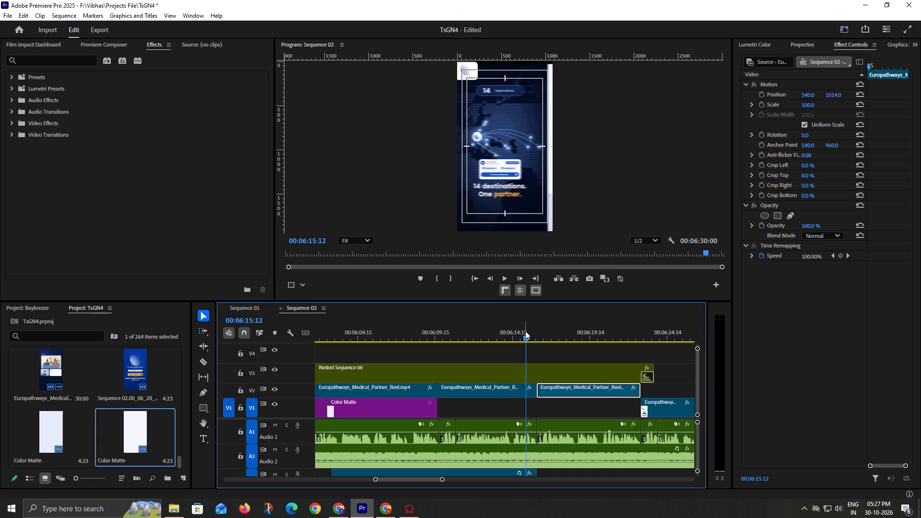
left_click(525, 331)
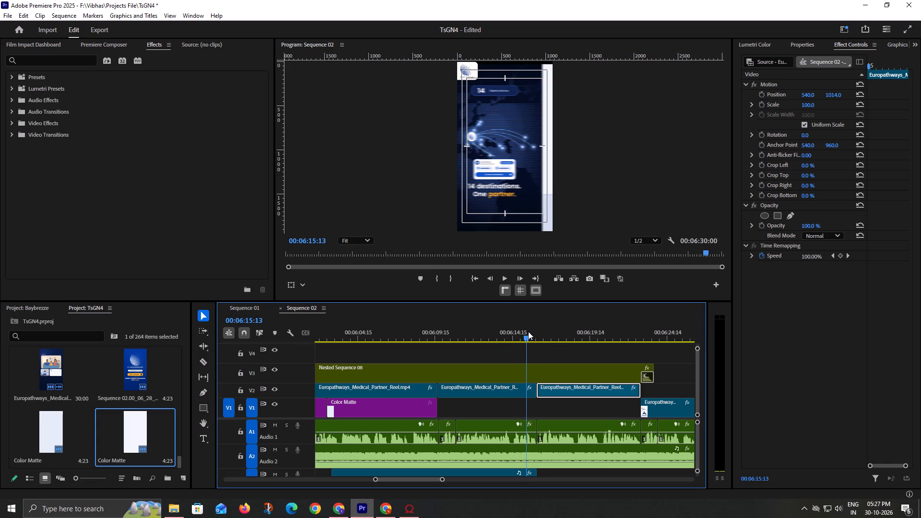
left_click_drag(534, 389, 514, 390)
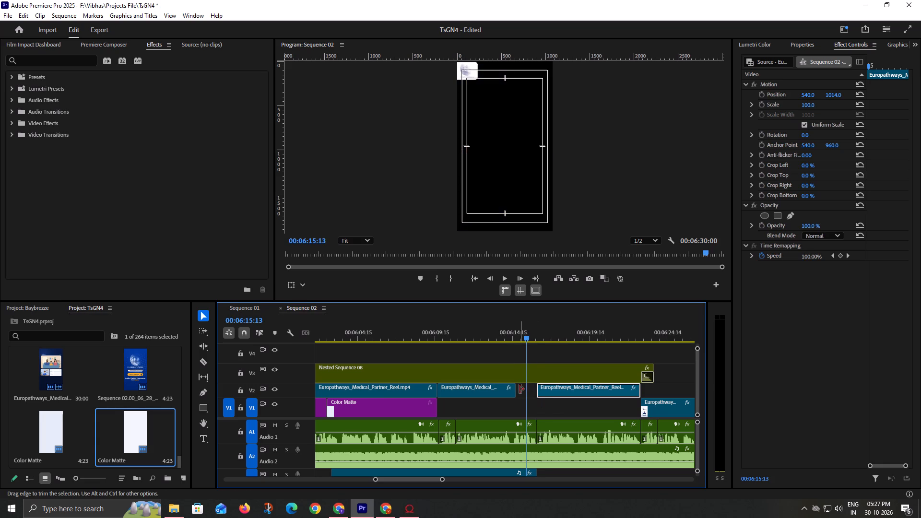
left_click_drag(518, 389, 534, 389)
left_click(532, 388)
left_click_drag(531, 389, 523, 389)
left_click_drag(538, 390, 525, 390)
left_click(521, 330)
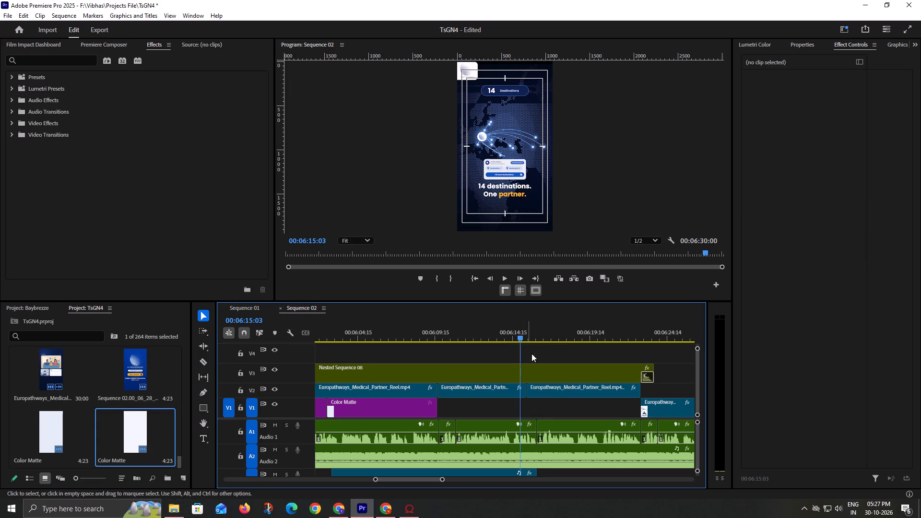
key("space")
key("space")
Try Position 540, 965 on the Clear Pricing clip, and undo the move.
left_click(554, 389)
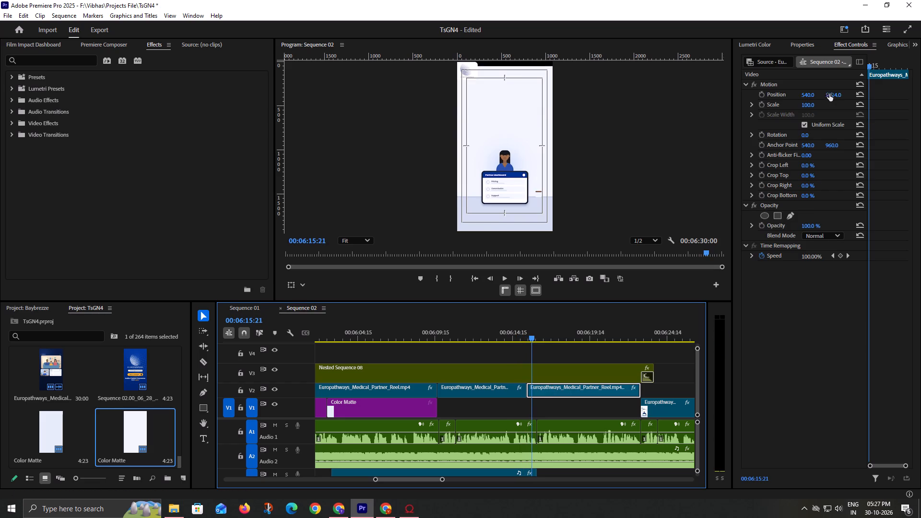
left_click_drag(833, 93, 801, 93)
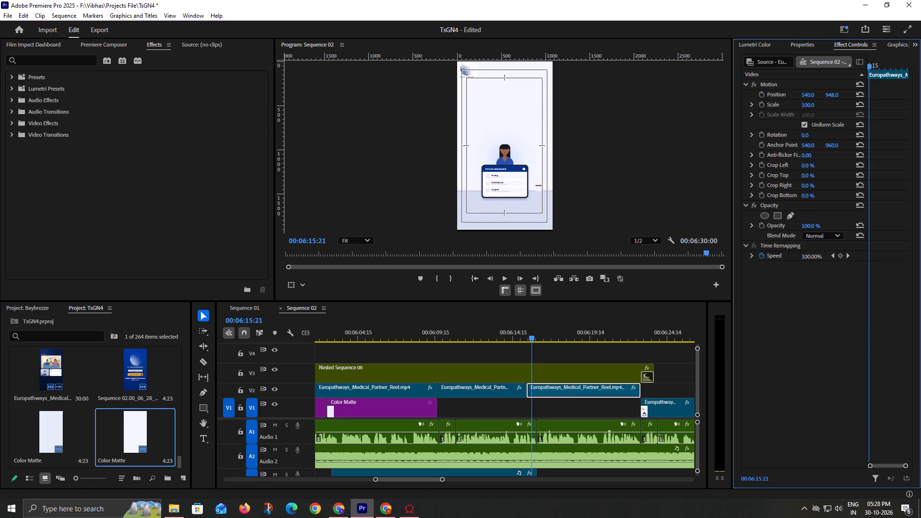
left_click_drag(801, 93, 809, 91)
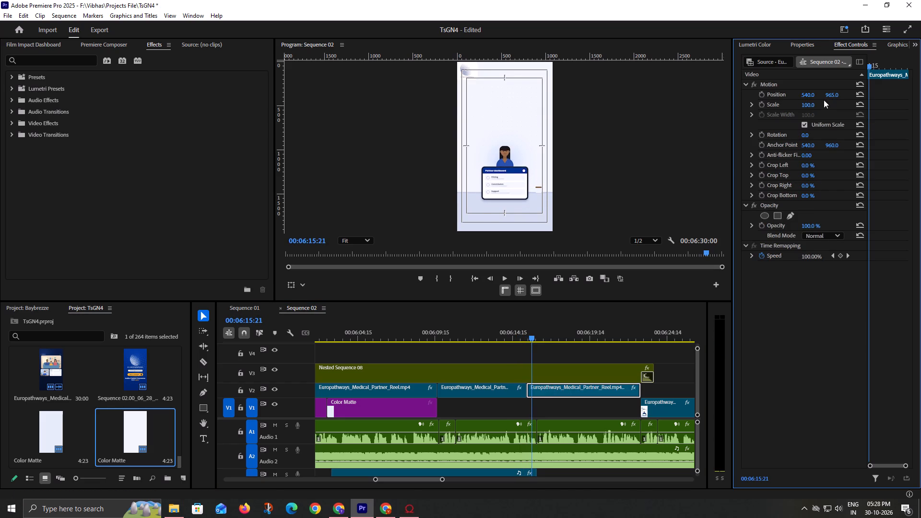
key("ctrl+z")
Set the Clear Pricing clip to Scale 110 and Position 540, 998.
left_click_drag(810, 106, 815, 105)
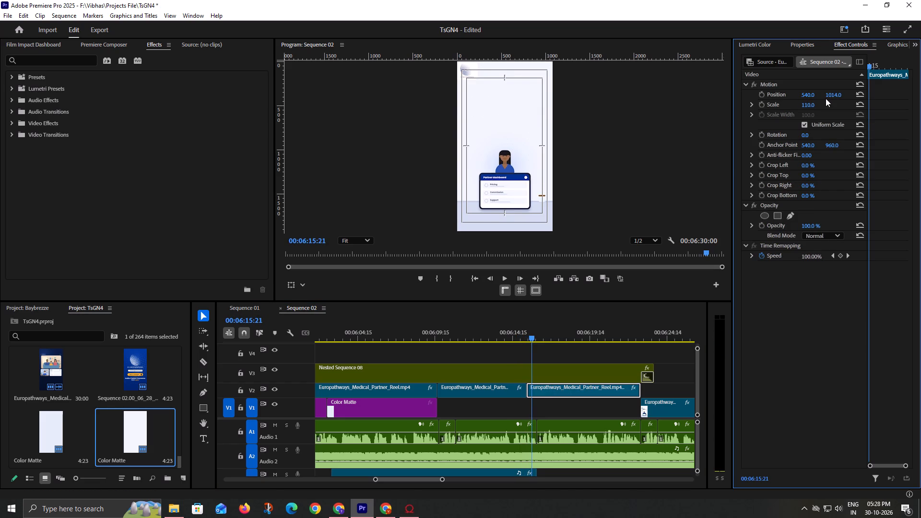
left_click_drag(830, 93, 822, 93)
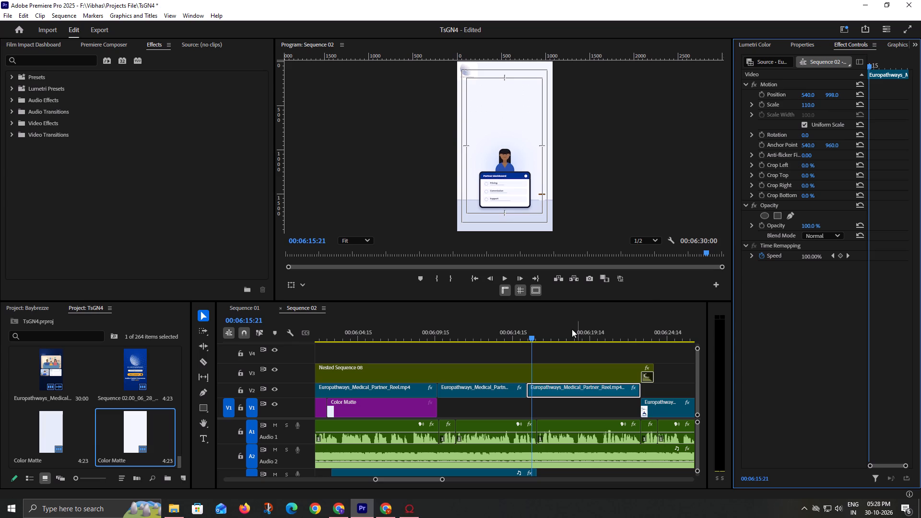
Play across the cut after the map scene and trim the Clear Pricing clip's start to 00:06:16:06.
left_click(488, 338)
key("space")
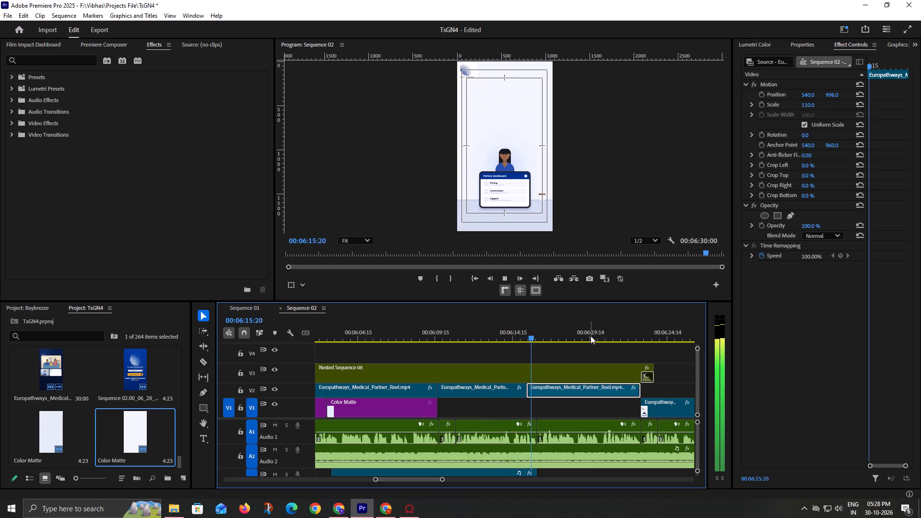
key("space")
left_click_drag(529, 390, 541, 389)
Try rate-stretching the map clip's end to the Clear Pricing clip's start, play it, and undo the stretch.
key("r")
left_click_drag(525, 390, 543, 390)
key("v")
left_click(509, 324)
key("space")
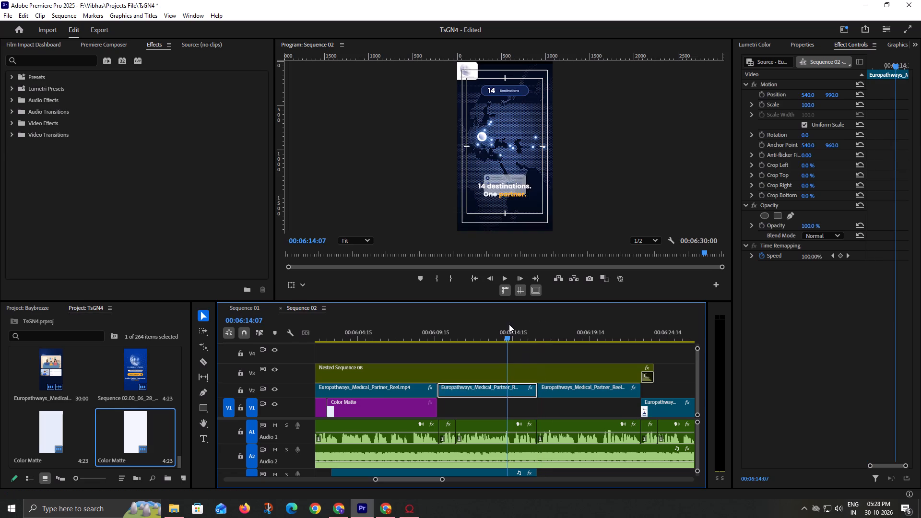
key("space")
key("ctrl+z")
Extend the map clip to find where the white scene slides in, and trim its end to about 00:06:15:09.
left_click_drag(524, 391, 554, 392)
left_click_drag(517, 331, 529, 331)
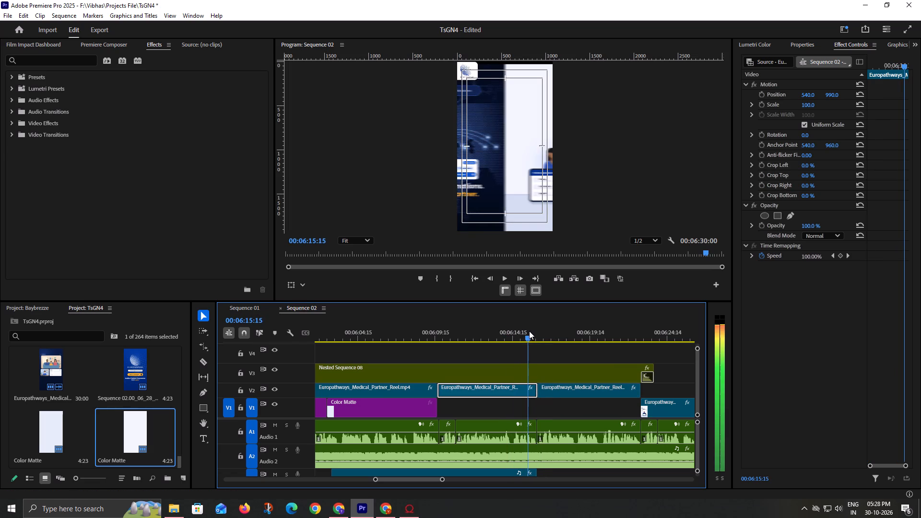
left_click_drag(529, 331, 525, 332)
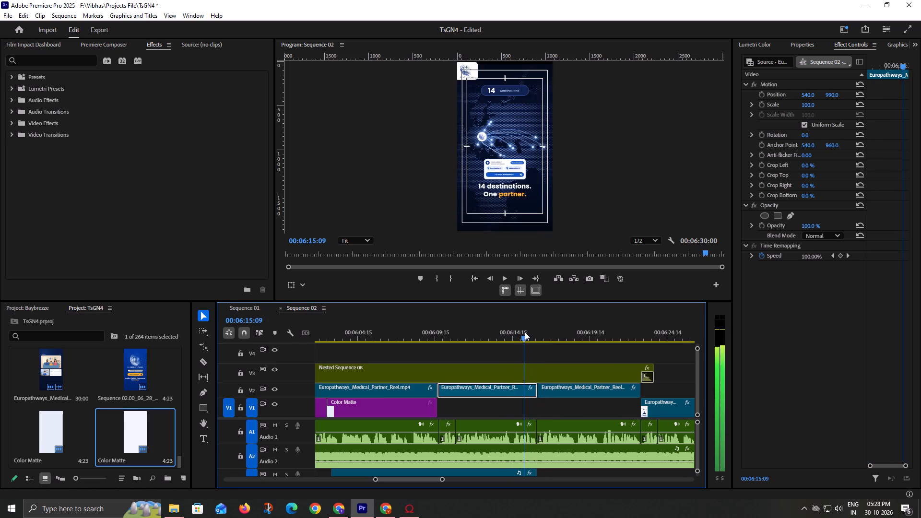
left_click_drag(525, 332, 524, 332)
left_click(527, 330)
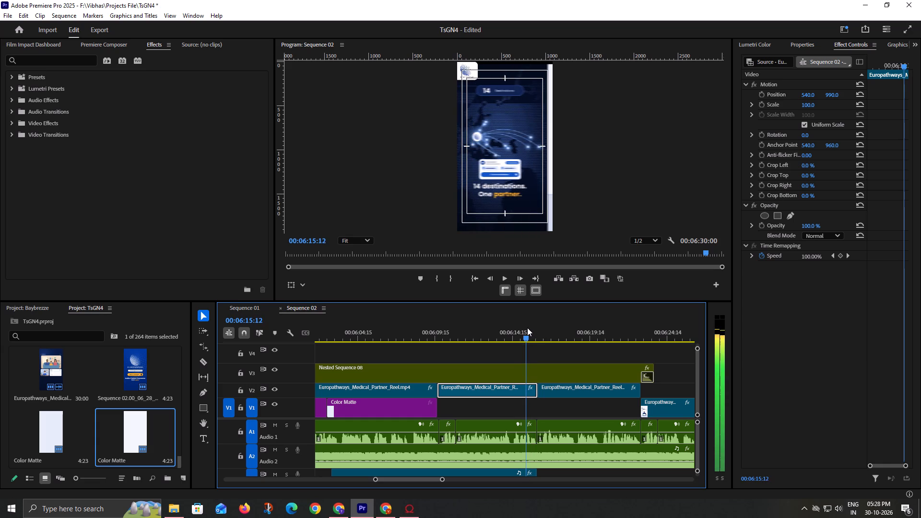
left_click_drag(533, 394, 516, 391)
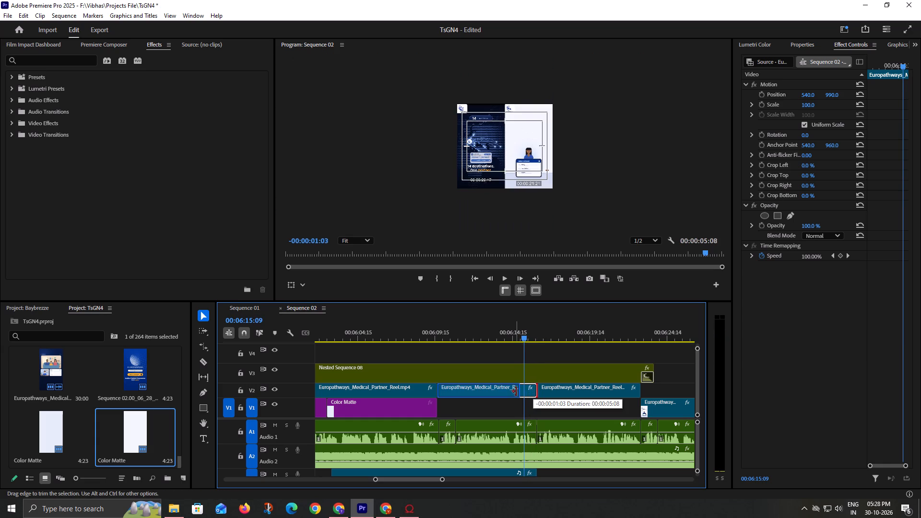
left_click_drag(516, 391, 521, 391)
Rate-stretch the trimmed map clip's end to meet the Clear Pricing clip's start at 00:06:16:06.
key("r")
left_click_drag(521, 391, 546, 391)
key("v")
Play back from the map scene through the pricing, commission and support cards, enlarging the program monitor to review the framing.
left_click_drag(510, 319, 498, 319)
key("space")
left_click(499, 321)
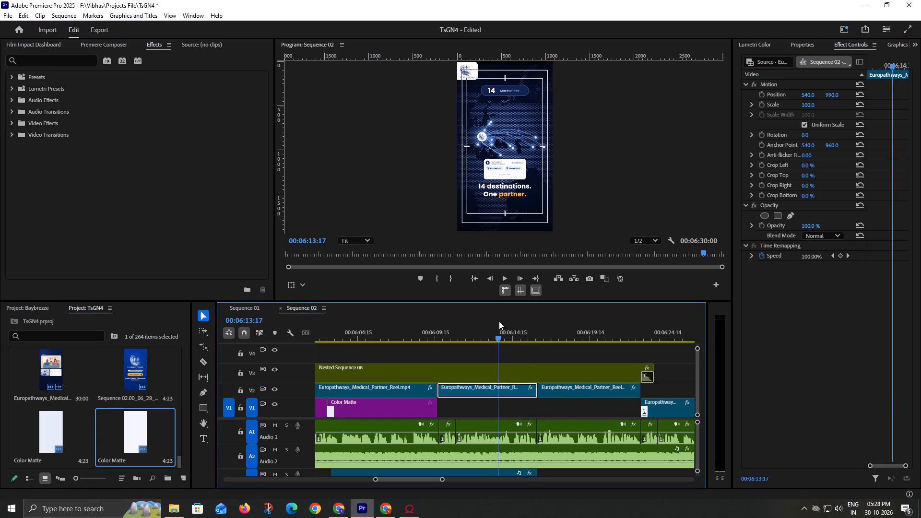
key("space")
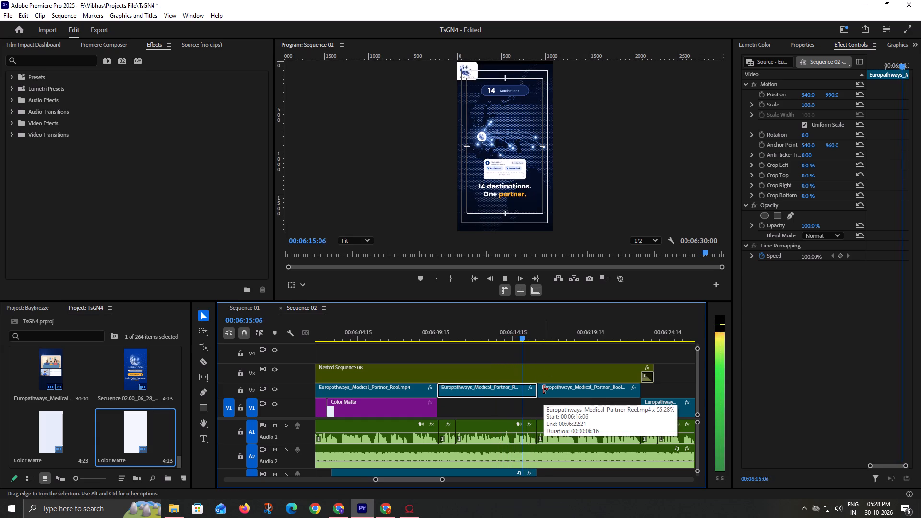
scroll(543, 389, "down", 4)
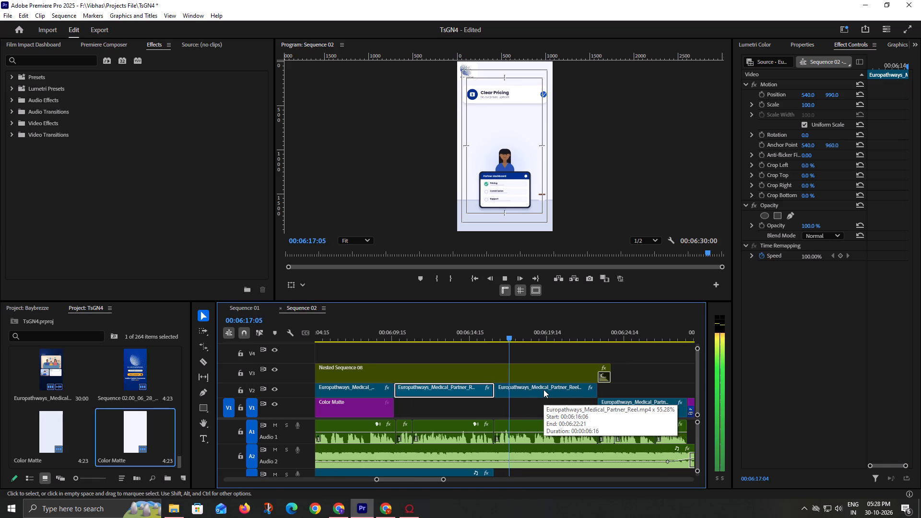
key("space")
type("`")
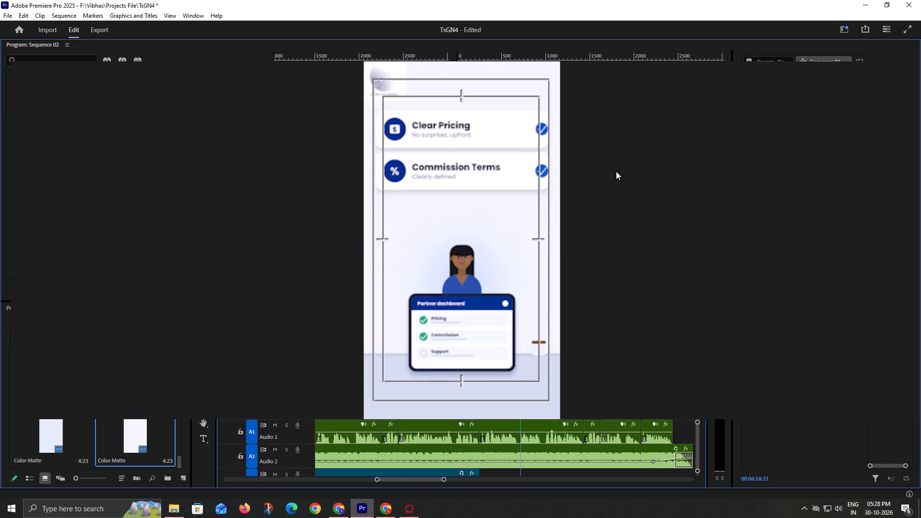
key("space")
key("space")
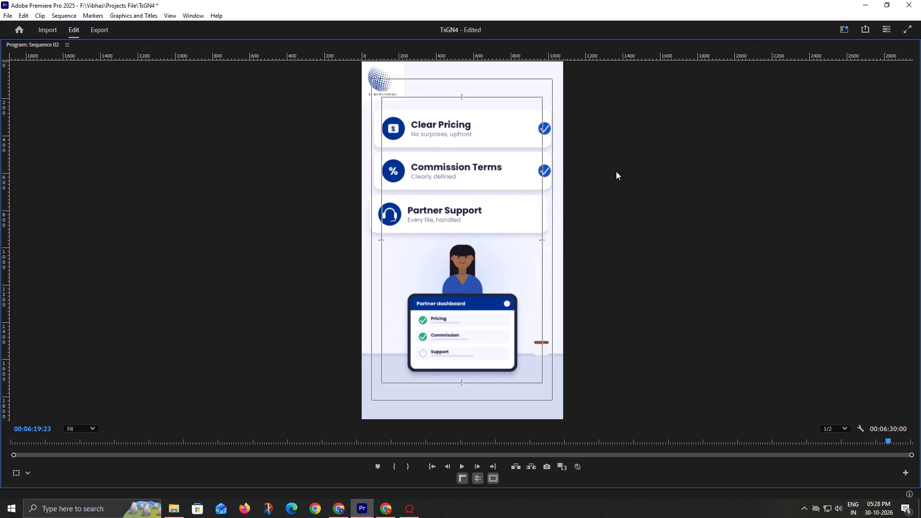
type("`")
key("grave")
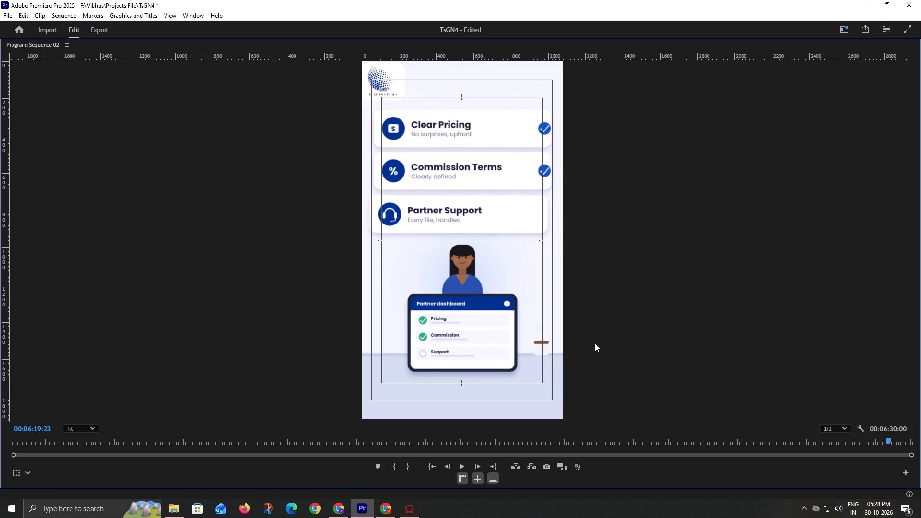
left_click(600, 333)
key("grave")
Save the project.
key("ctrl+s")
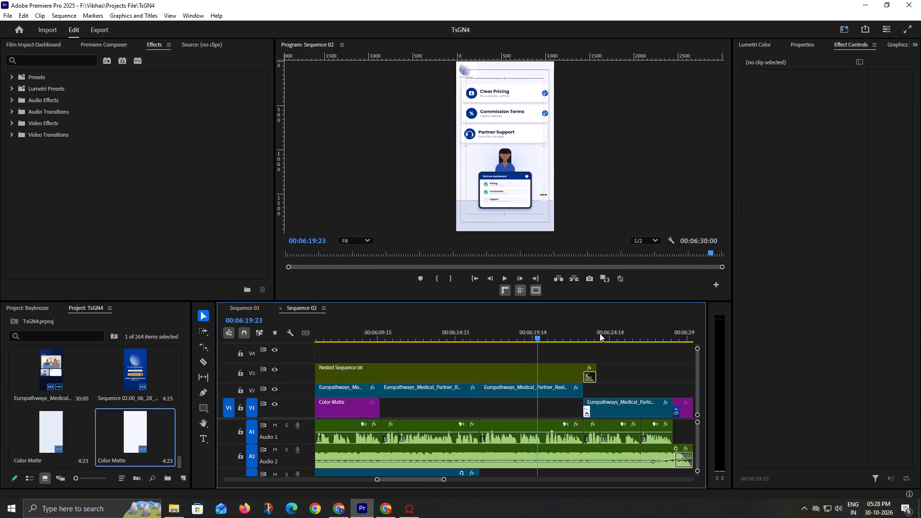
Reduce the Clear Pricing clip's Scale to 87.
left_click(517, 390)
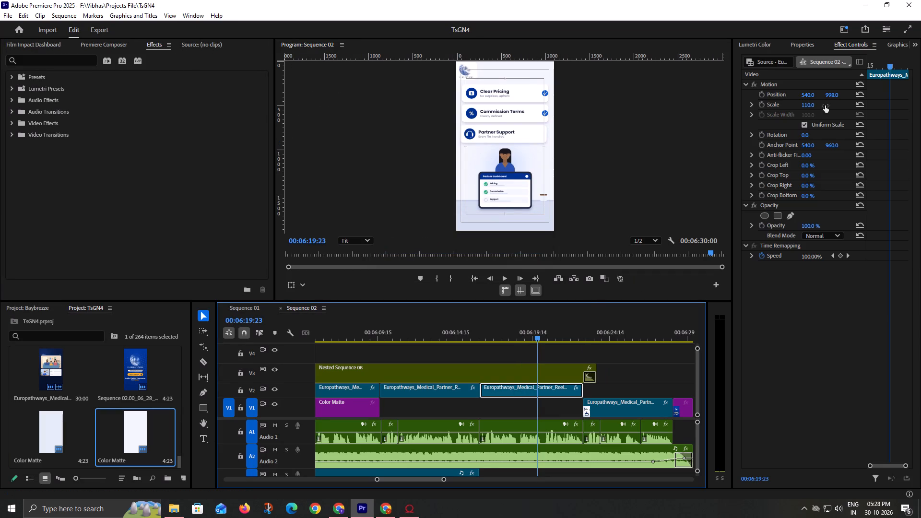
left_click_drag(813, 107, 802, 107)
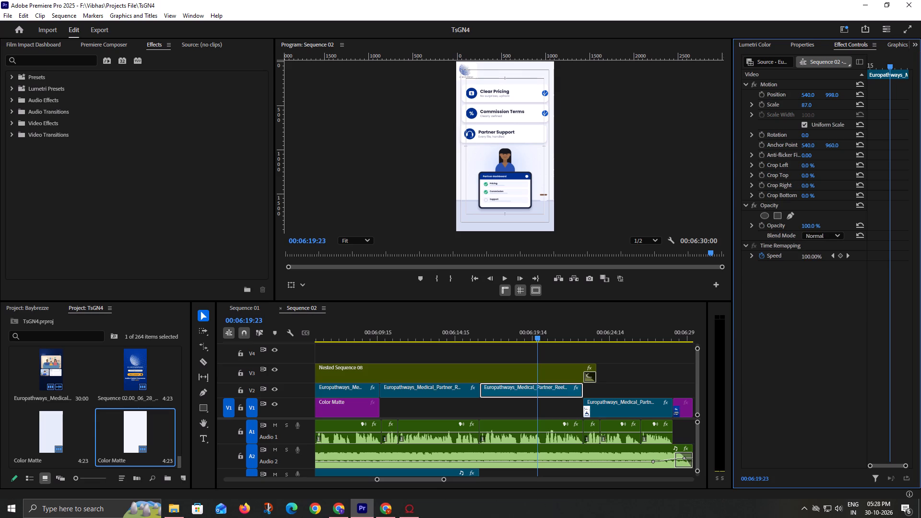
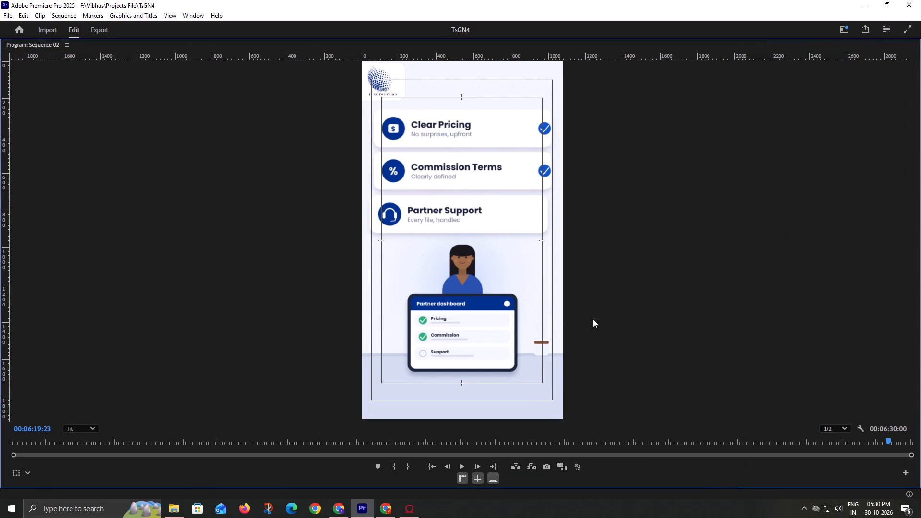
Mark the sequence Out point at the end of the last Europathways reel clips, at about 00:06:30:00.
scroll(532, 391, "down", 5, "alt")
key("grave")
left_click(614, 335)
key("grave")
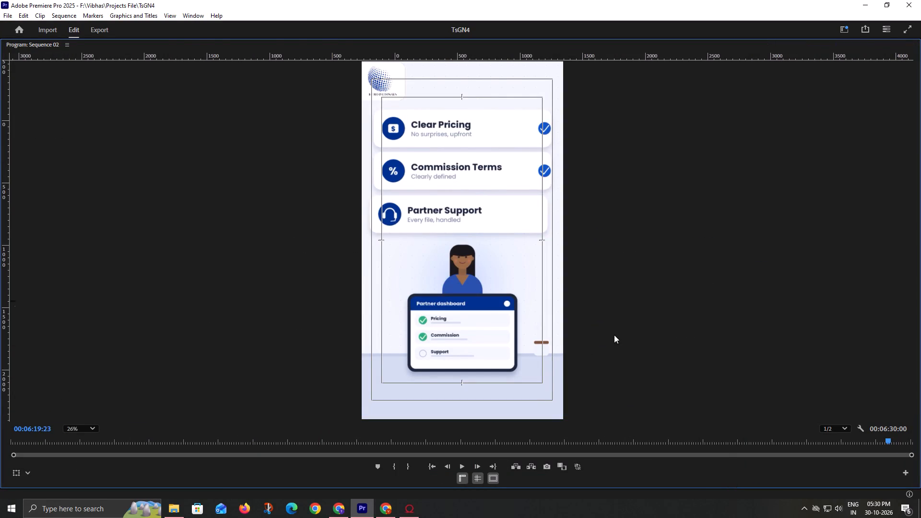
scroll(531, 398, "down", 7, "alt")
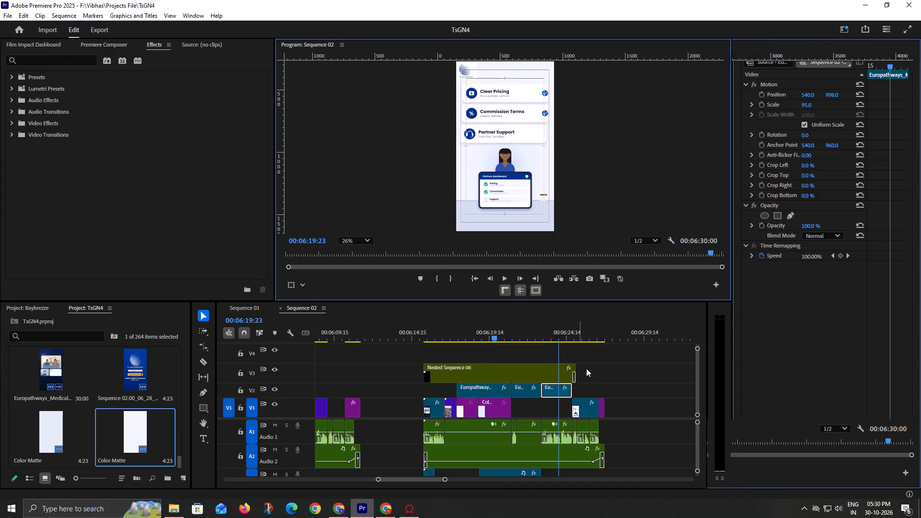
scroll(586, 368, "down", 8, "ctrl")
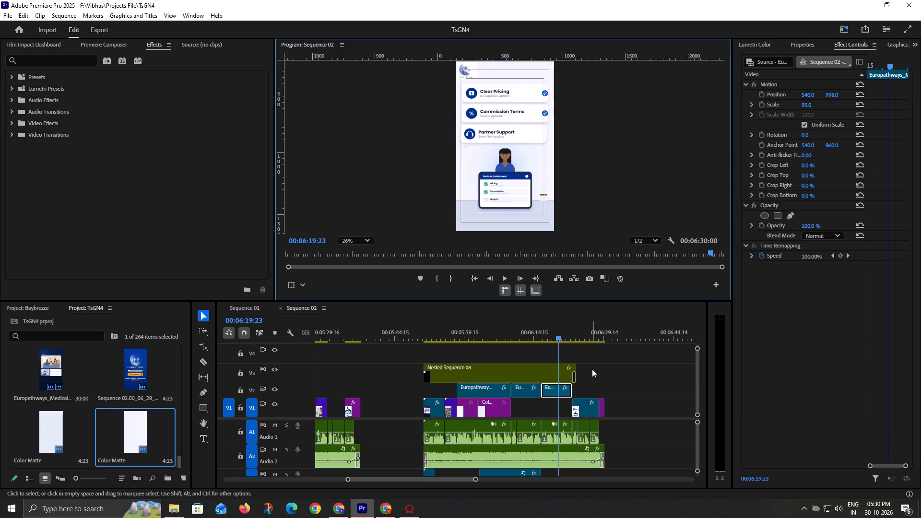
left_click(601, 361)
left_click(595, 325)
left_click(610, 329)
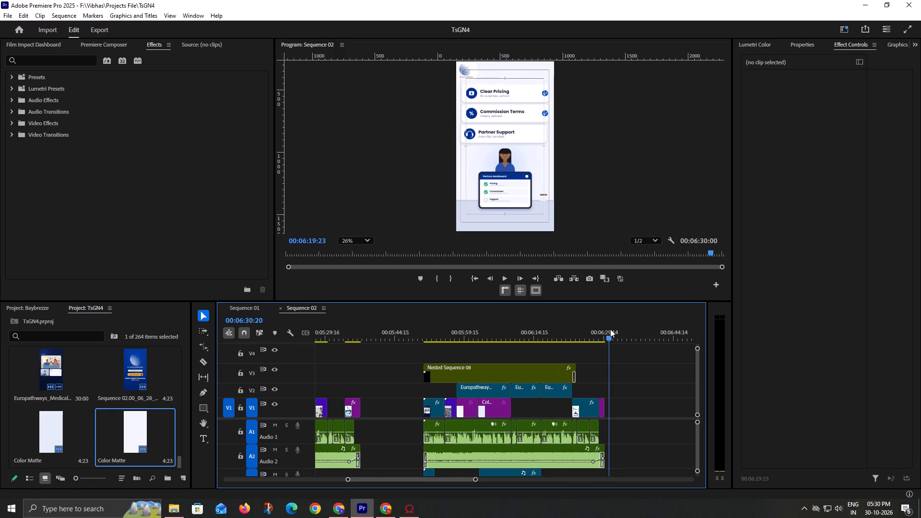
key("o")
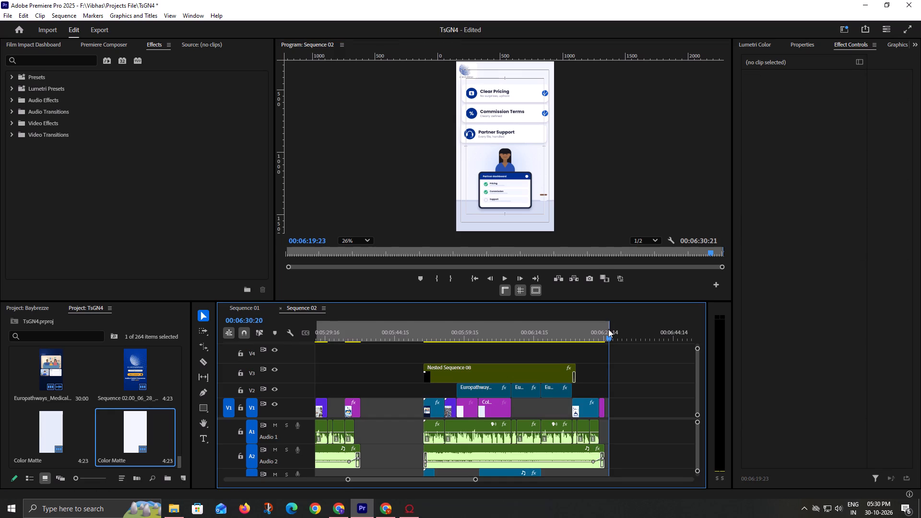
left_click(609, 329)
left_click_drag(611, 329, 605, 330)
Mark the sequence In point and align it with the start of the Nested Sequence 08 reel section, giving a 00:00:39:02 range.
left_click_drag(449, 325, 431, 325)
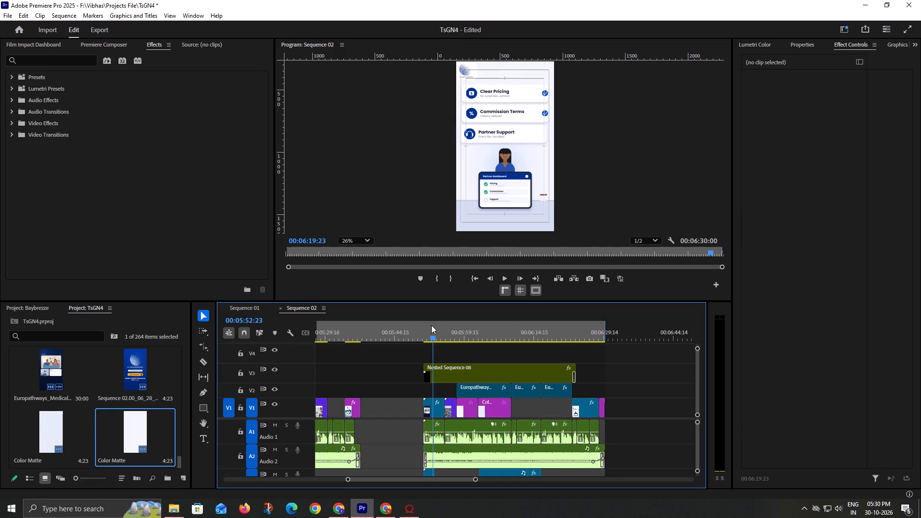
left_click_drag(431, 325, 396, 330)
key("i")
left_click_drag(394, 329, 424, 329)
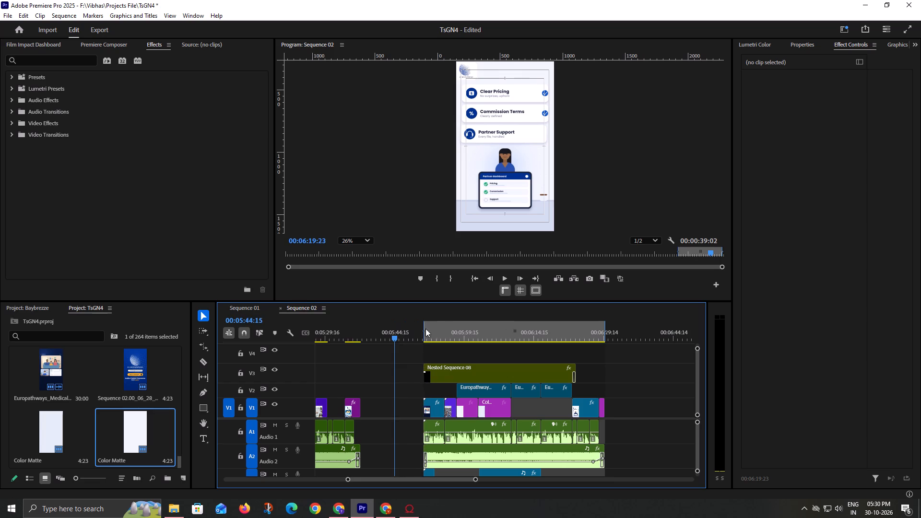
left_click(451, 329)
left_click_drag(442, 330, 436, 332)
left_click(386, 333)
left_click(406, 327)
Save the project.
key("ctrl+s")
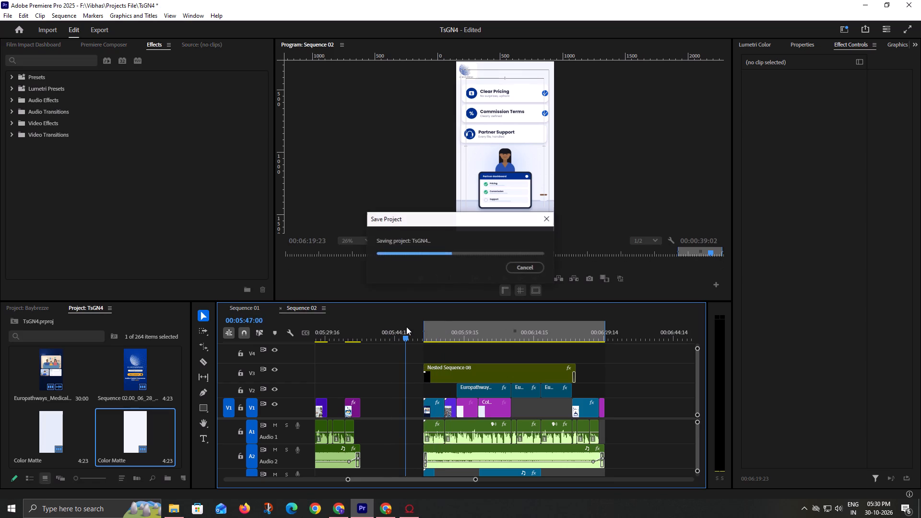
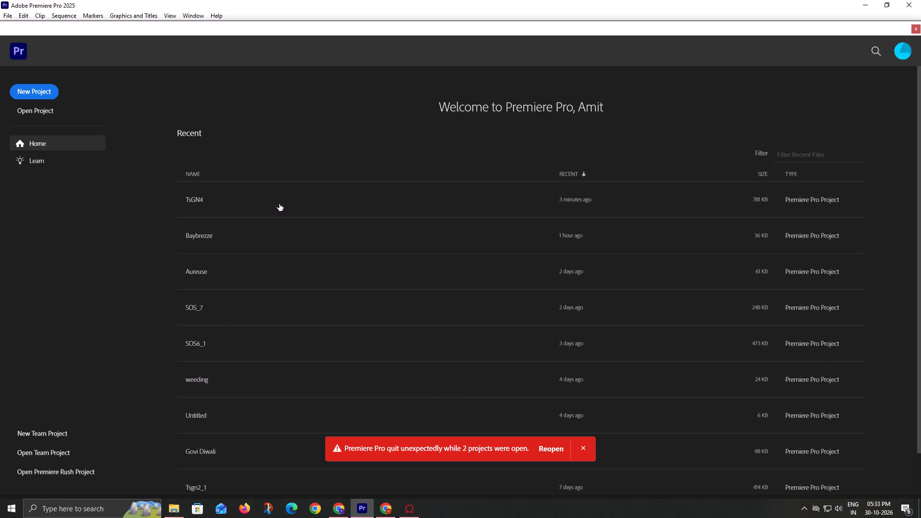
left_click(279, 204)
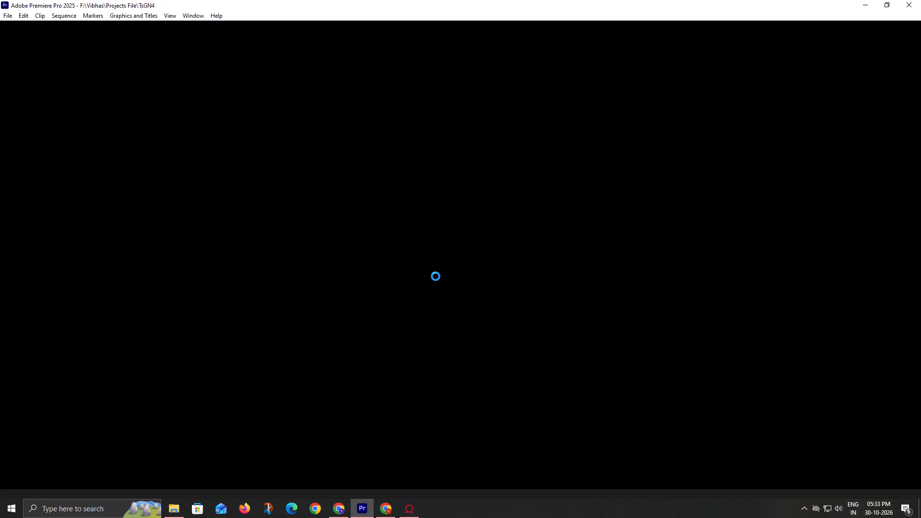
left_click(346, 508)
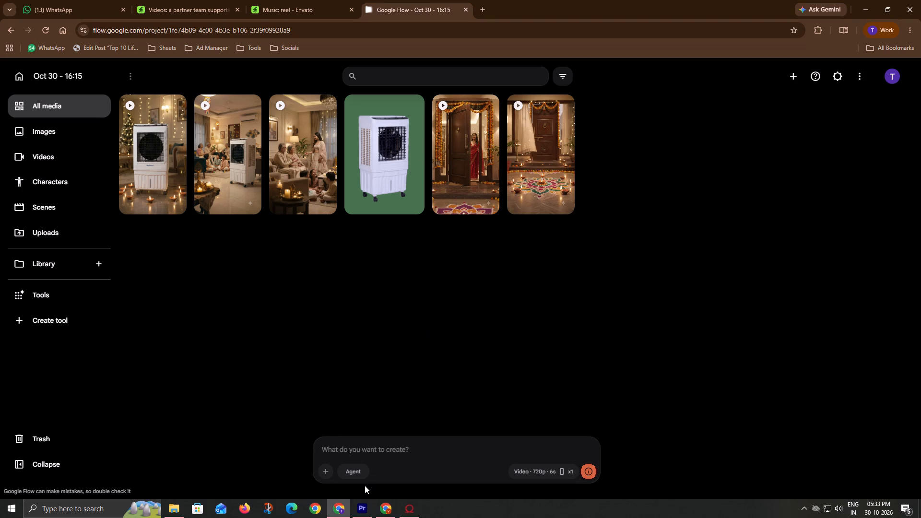
left_click(364, 502)
left_click(582, 450)
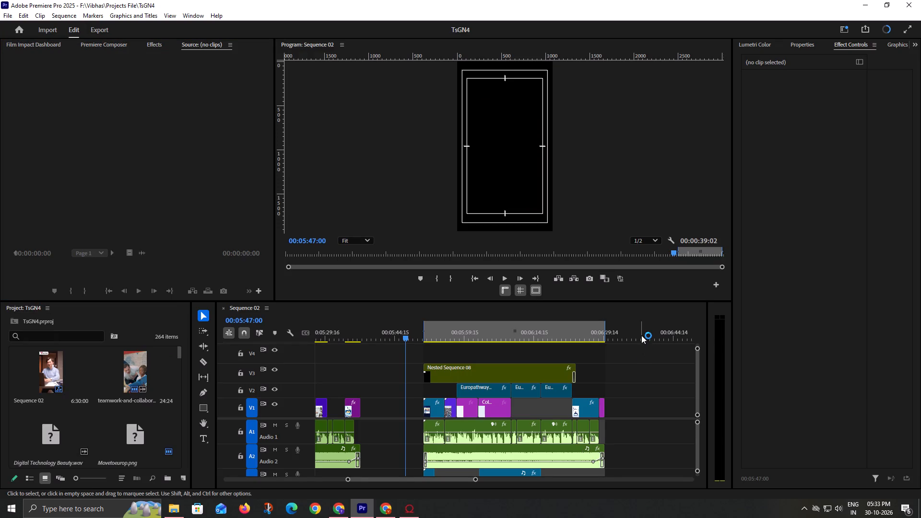
Open the export settings for Sequence 02 from its timeline, accepting default substitution for the missing PlusJakartaSans-Medium font.
key("ctrl+m")
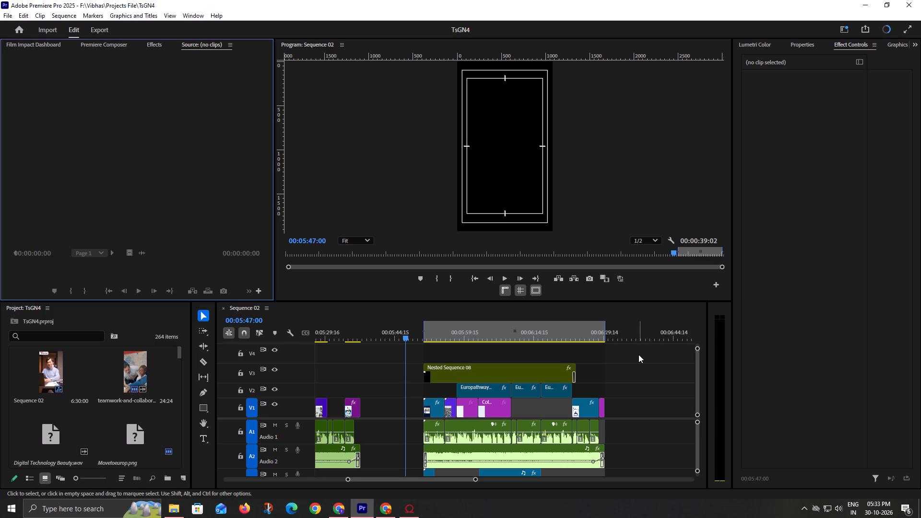
left_click(638, 354)
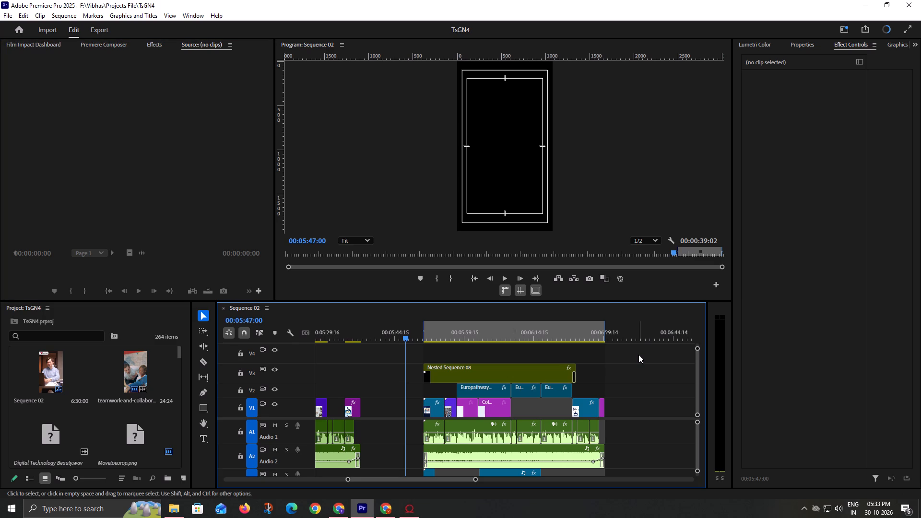
key("ctrl+m")
left_click(397, 332)
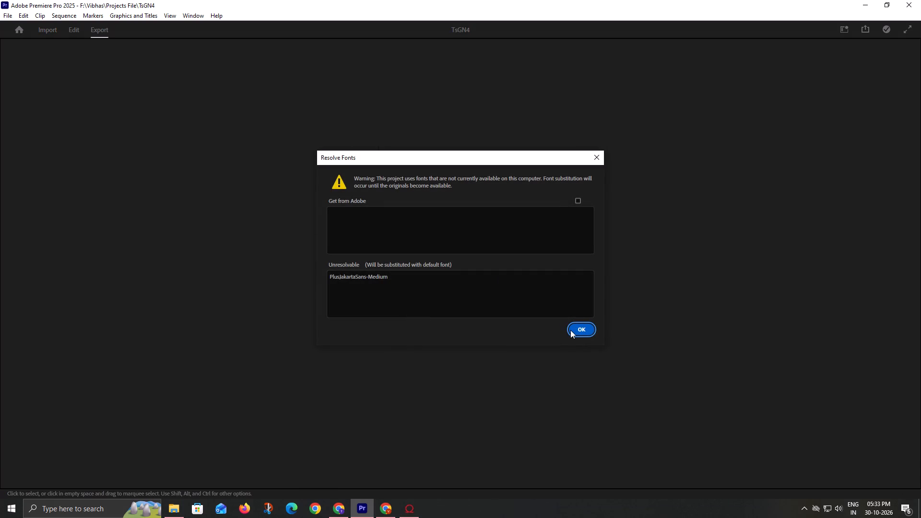
left_click(570, 330)
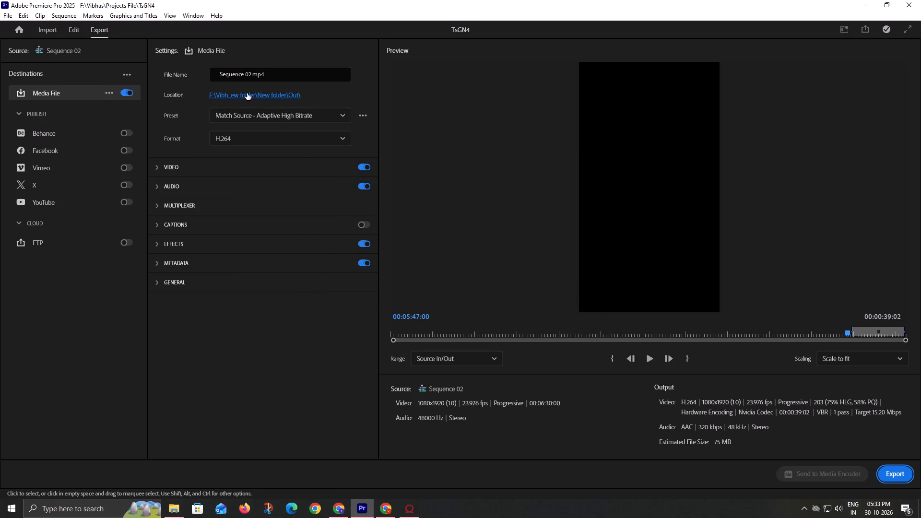
Export the sequence's In/Out range to the Out folder as europathways medical program.mp4, replacing the existing file.
left_click(247, 93)
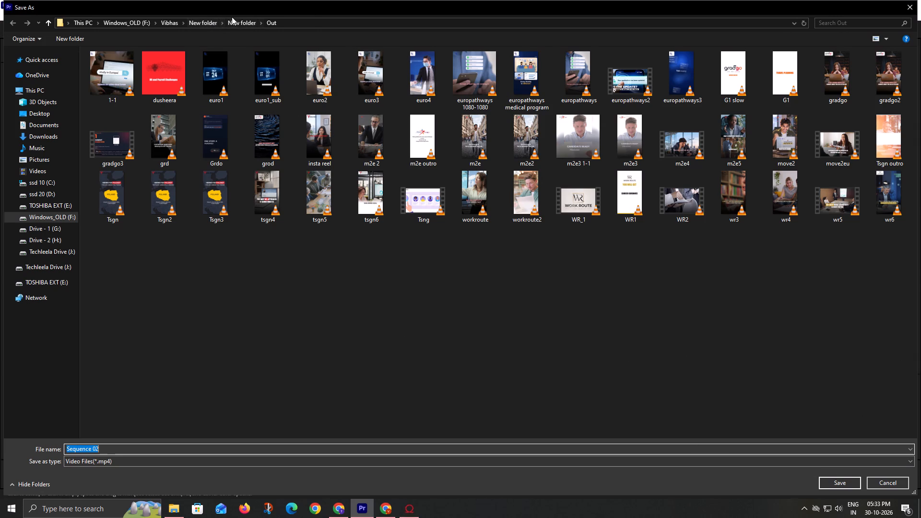
double_click(529, 86)
left_click(507, 286)
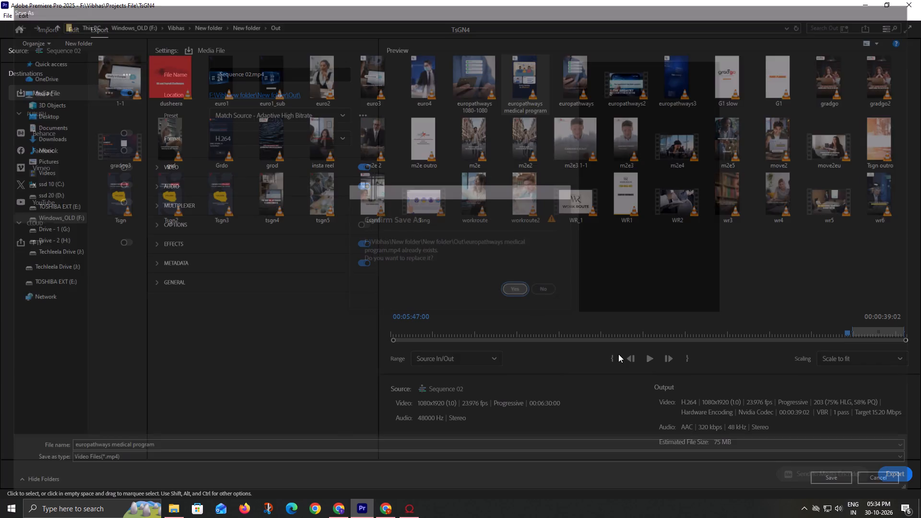
left_click(904, 480)
left_click(904, 480)
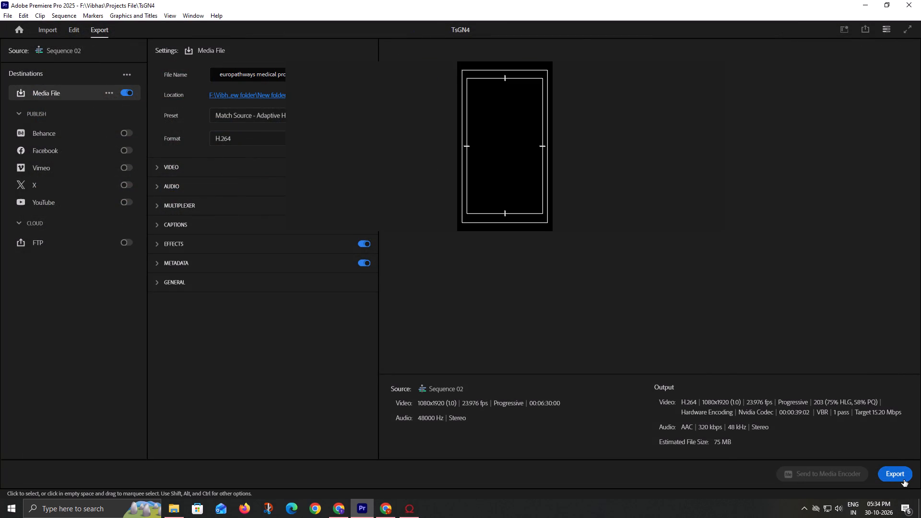
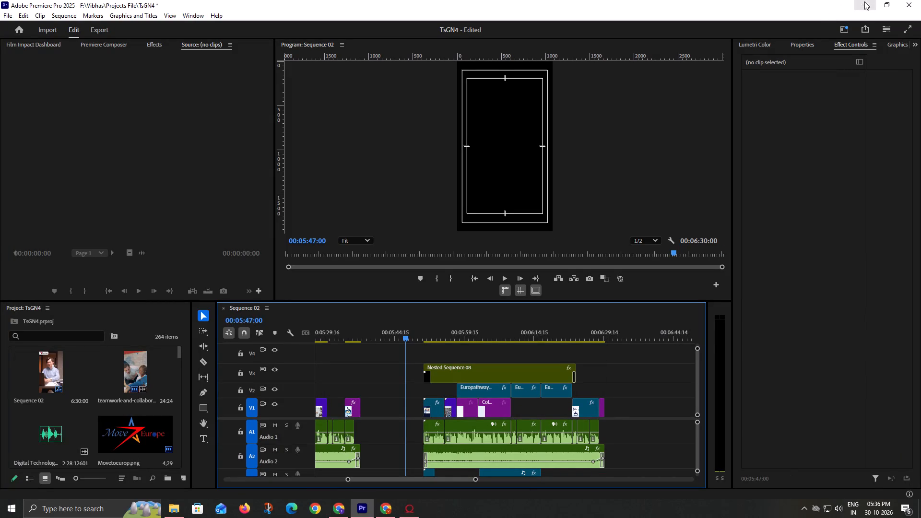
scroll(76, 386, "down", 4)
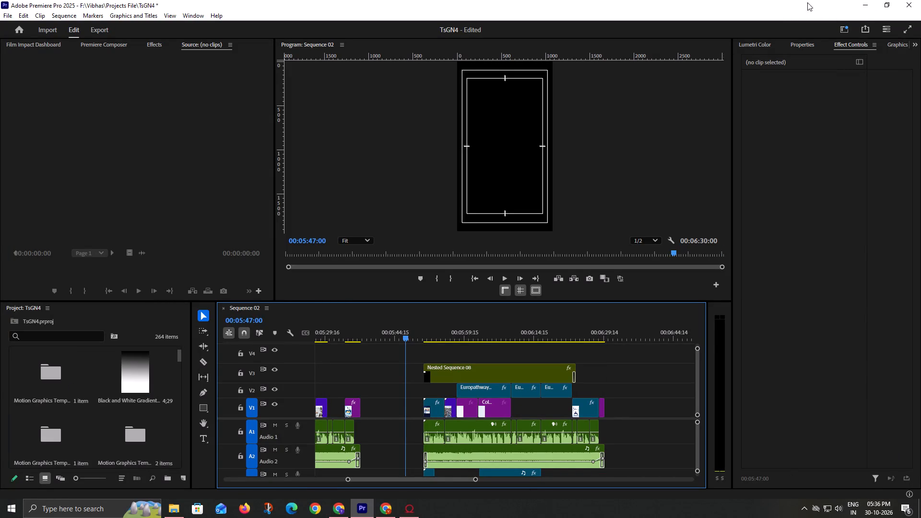
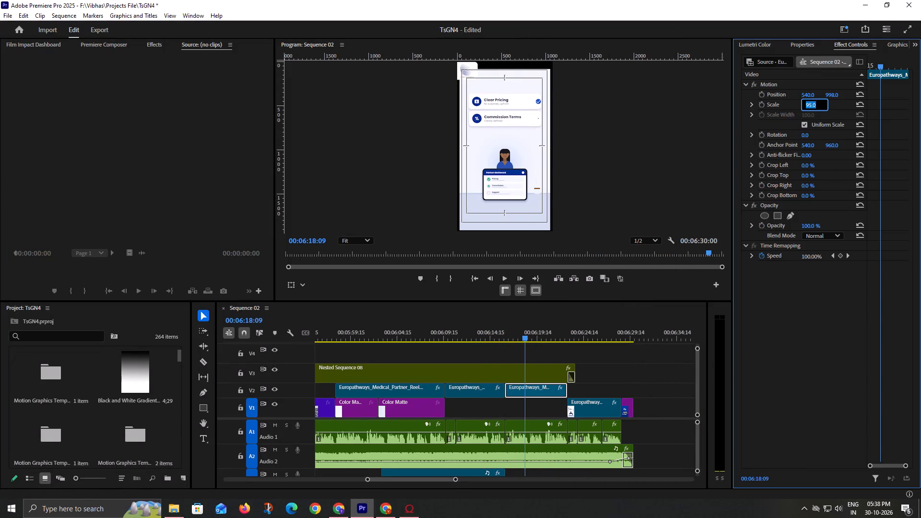
Reframe the last Europathways clip on V2 by setting its Scale to 105 and its vertical Position to 985.
type("00")
key("Return")
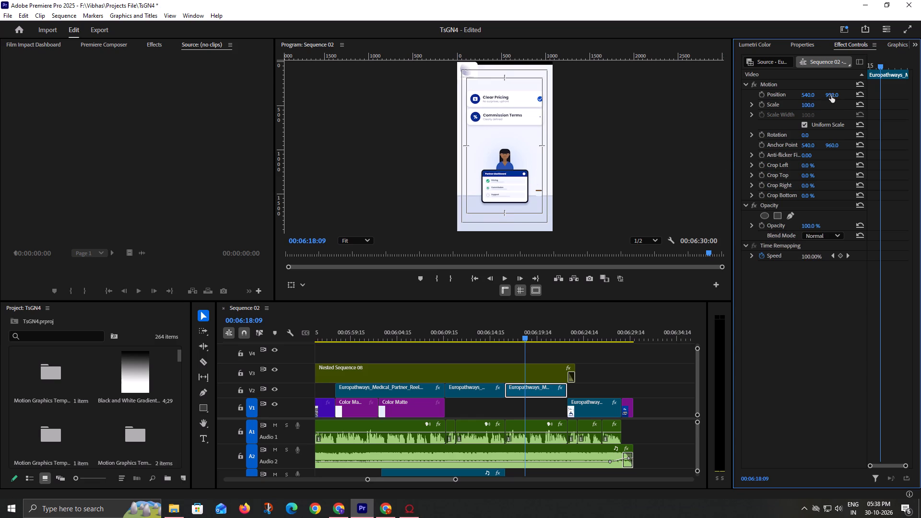
left_click_drag(831, 95, 807, 92)
left_click(808, 106)
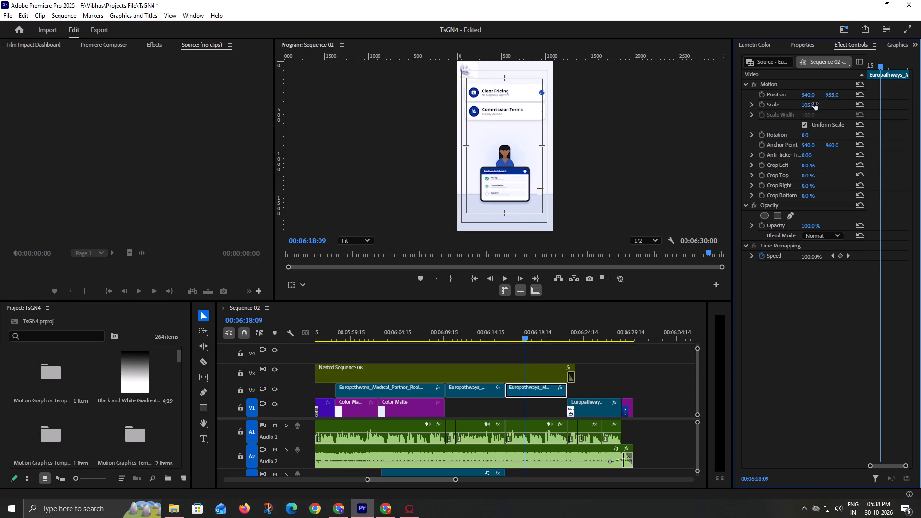
left_click_drag(840, 94, 852, 90)
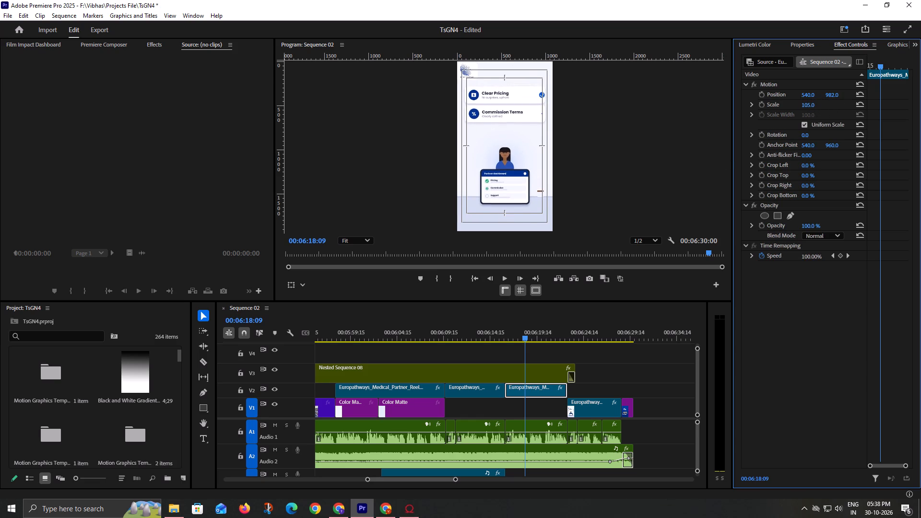
left_click_drag(852, 90, 854, 90)
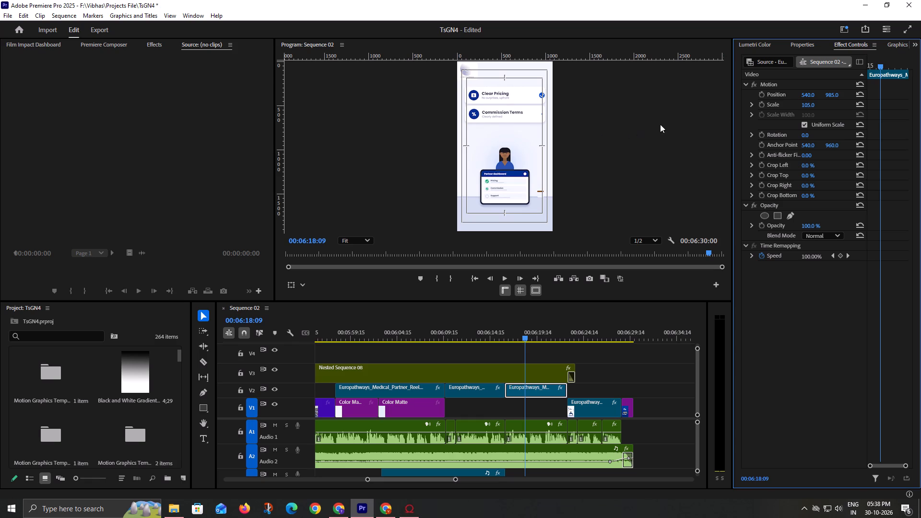
Save the project and check the reframed dashboard shot in an enlarged program view.
key("ctrl+s")
left_click(615, 129)
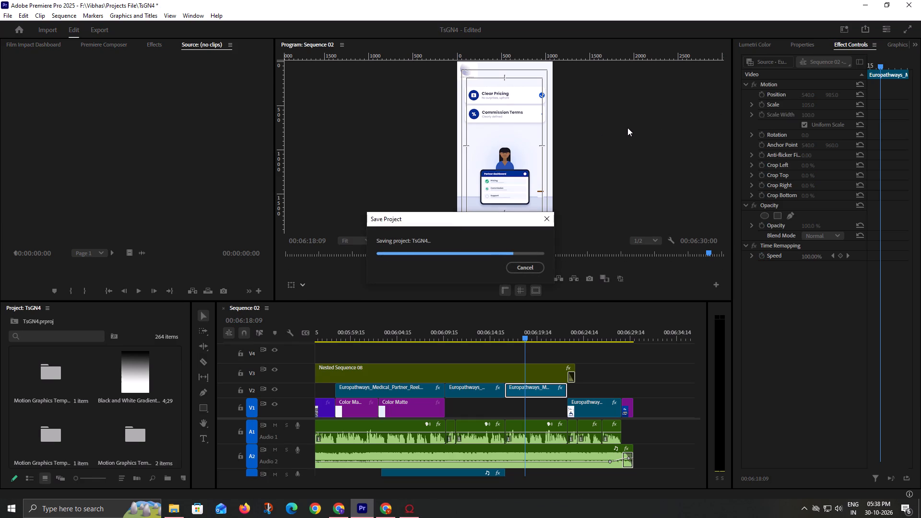
key("grave")
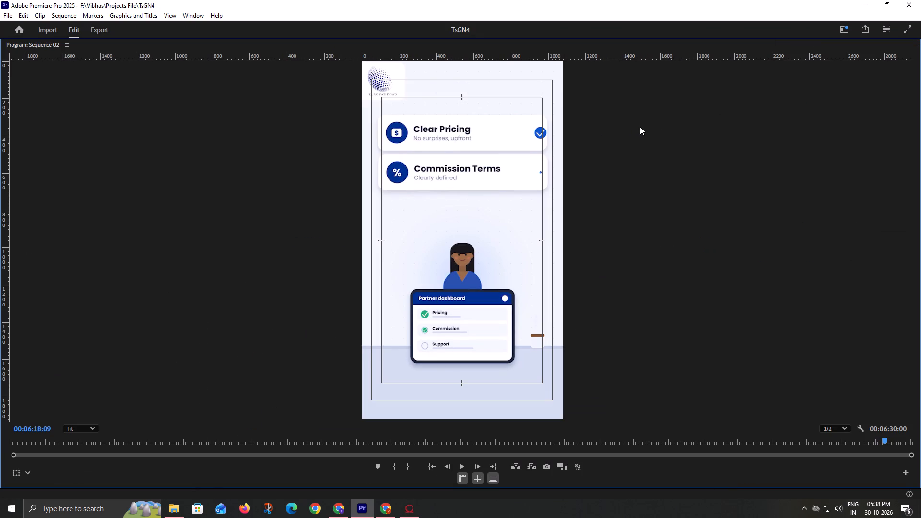
key("grave")
Mark the In/Out range around the Europathways reel's section of the timeline.
scroll(594, 341, "down", 6, "alt")
key("x")
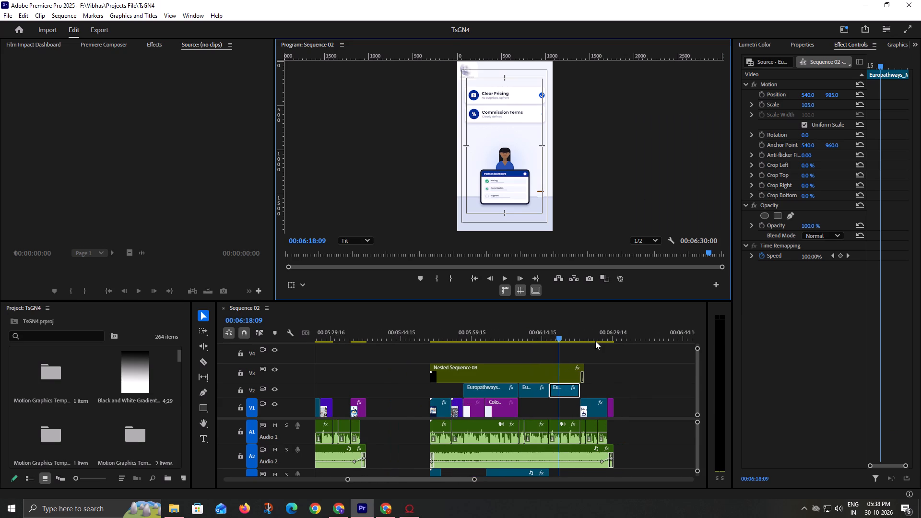
Scrub through the marked Europathways reel and examine where the In/Out range starts and ends against the clips.
scroll(628, 373, "up", 8, "alt")
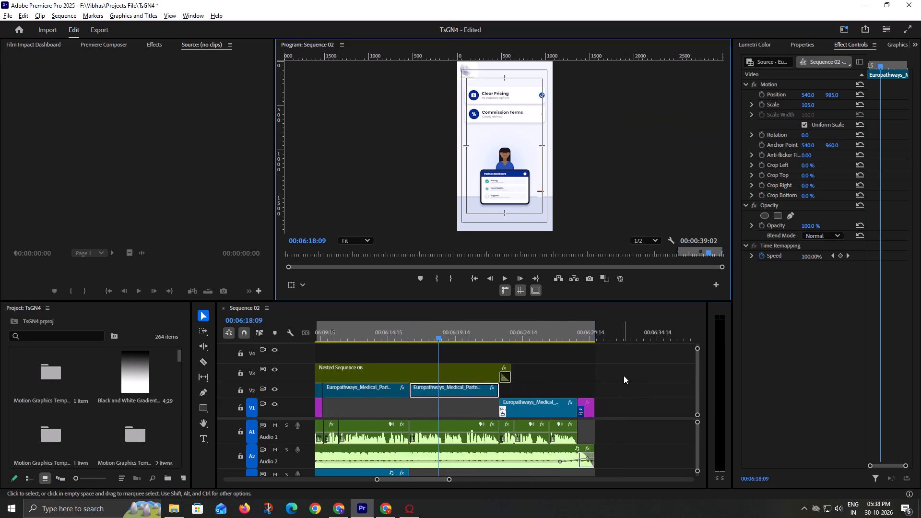
scroll(624, 376, "up", 5, "alt")
scroll(624, 376, "down", 15, "alt")
scroll(605, 372, "down", 8)
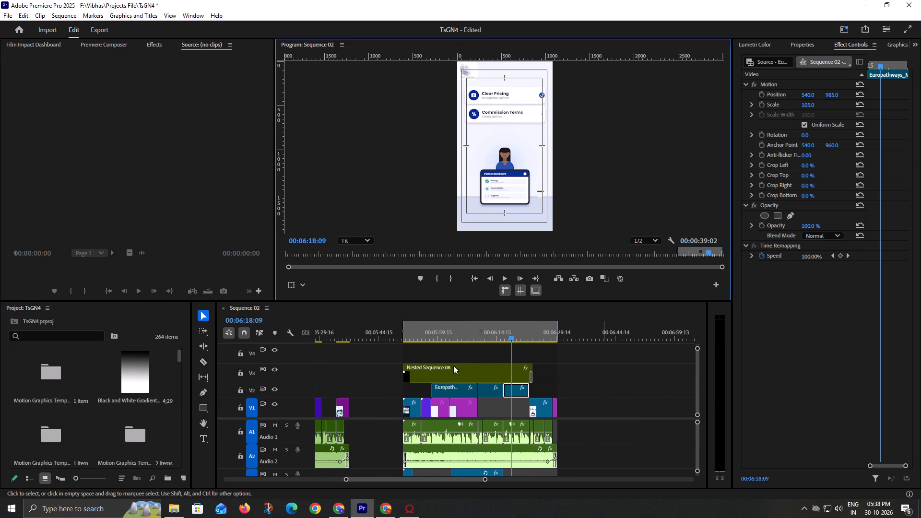
left_click_drag(418, 335, 524, 337)
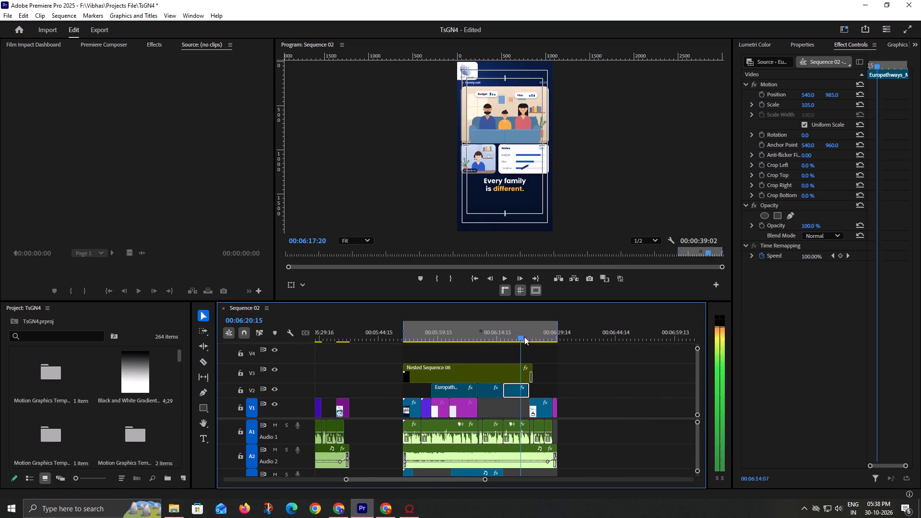
left_click_drag(524, 337, 587, 341)
left_click(571, 385)
scroll(571, 385, "up", 9, "alt")
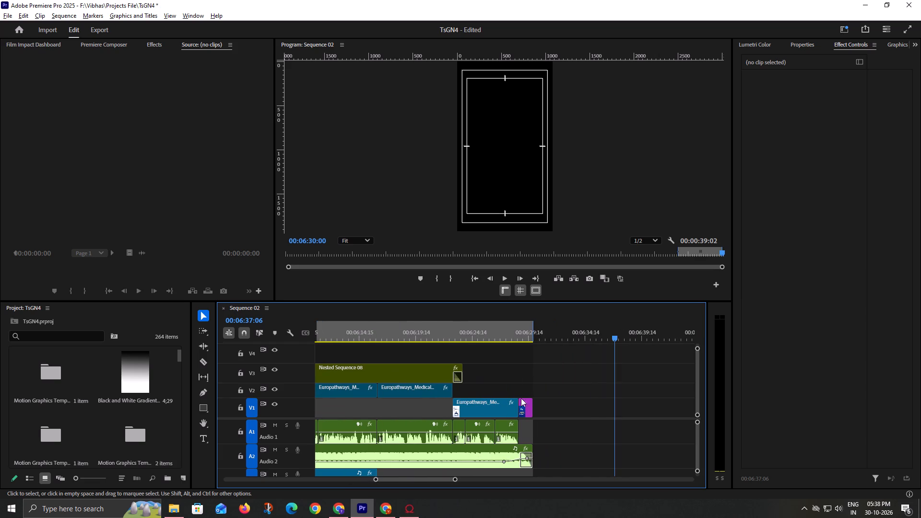
left_click(534, 329)
scroll(540, 333, "down", 8, "alt")
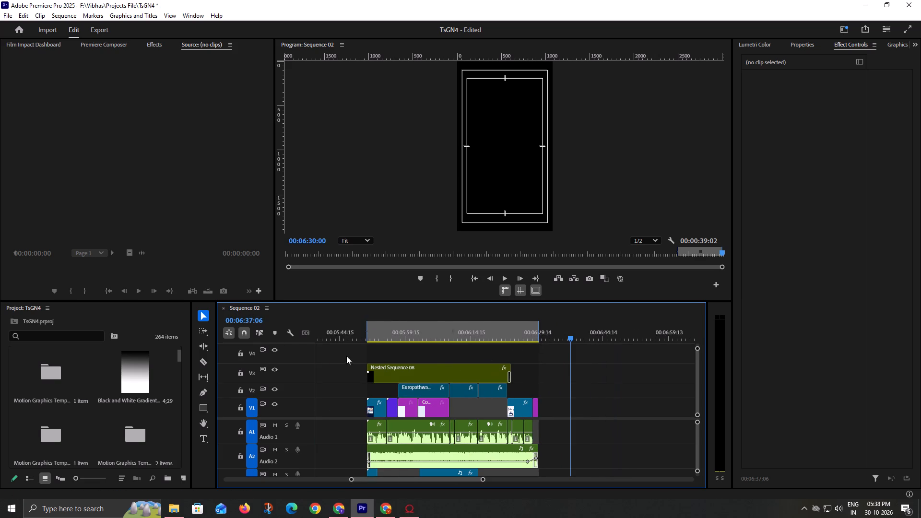
left_click(366, 330)
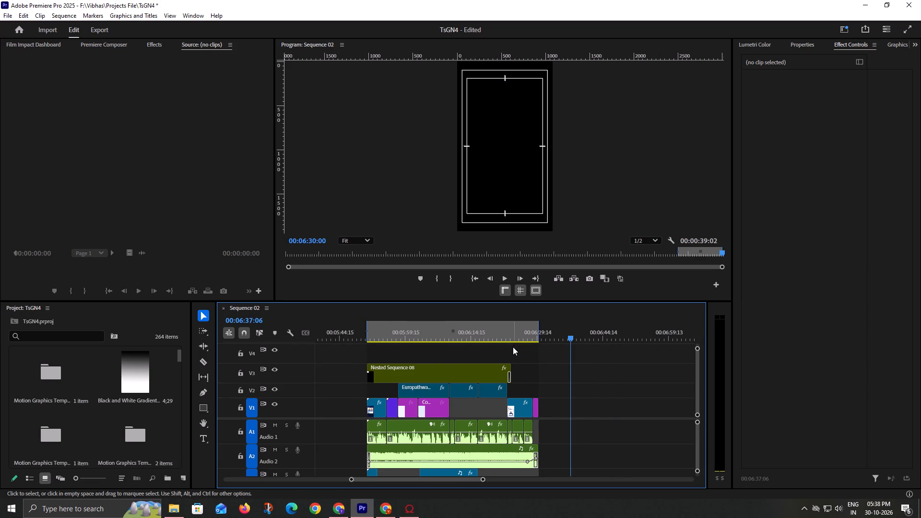
Export the marked range of Sequence 02 to the Out folder as europathways medical program.mp4, replacing the existing file.
key("ctrl+m")
left_click(254, 94)
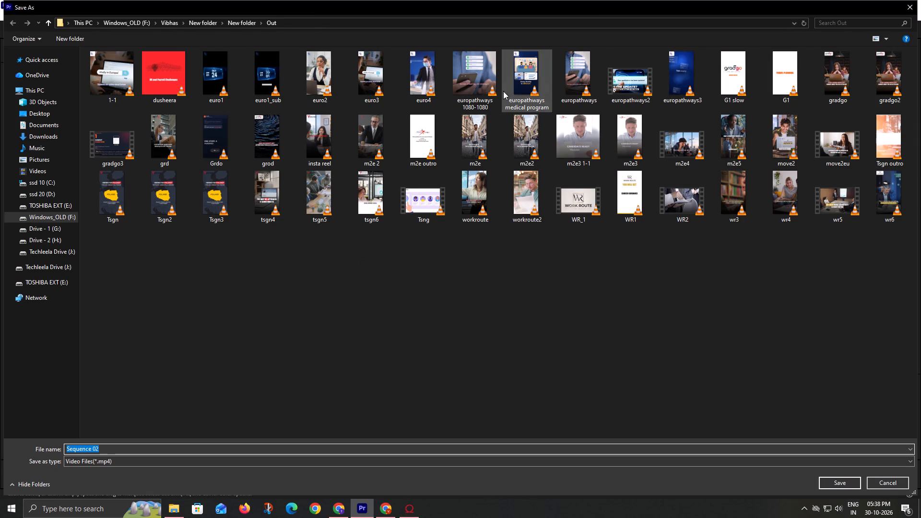
double_click(526, 88)
left_click(521, 290)
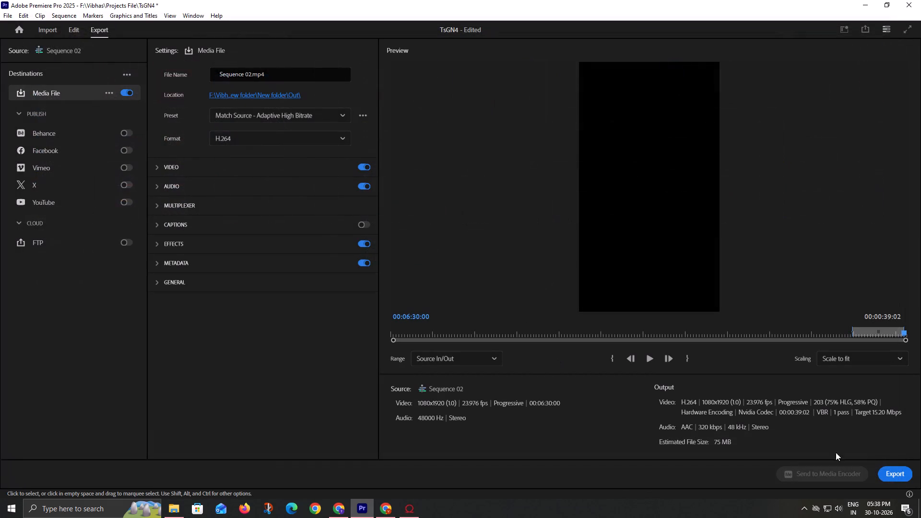
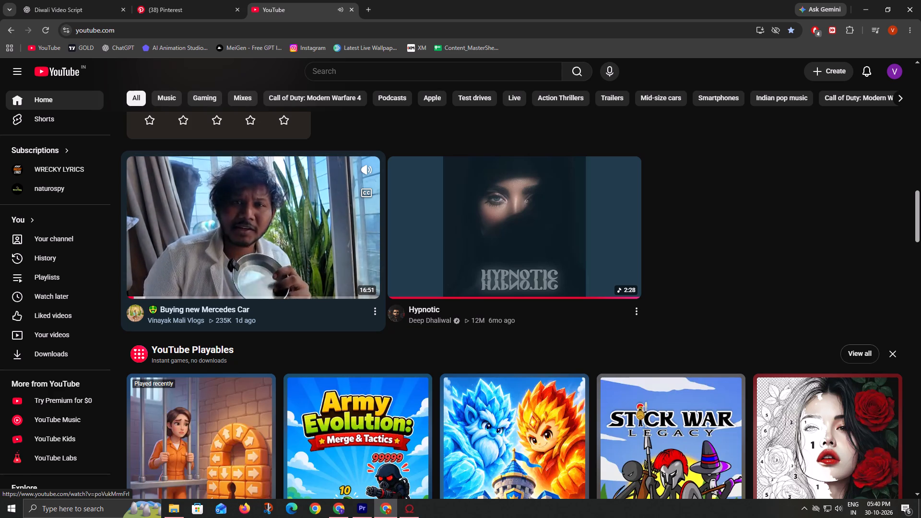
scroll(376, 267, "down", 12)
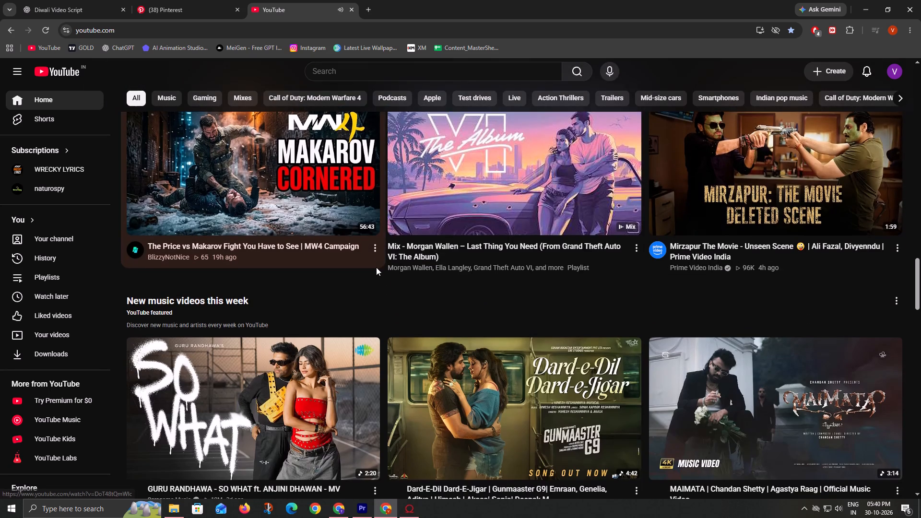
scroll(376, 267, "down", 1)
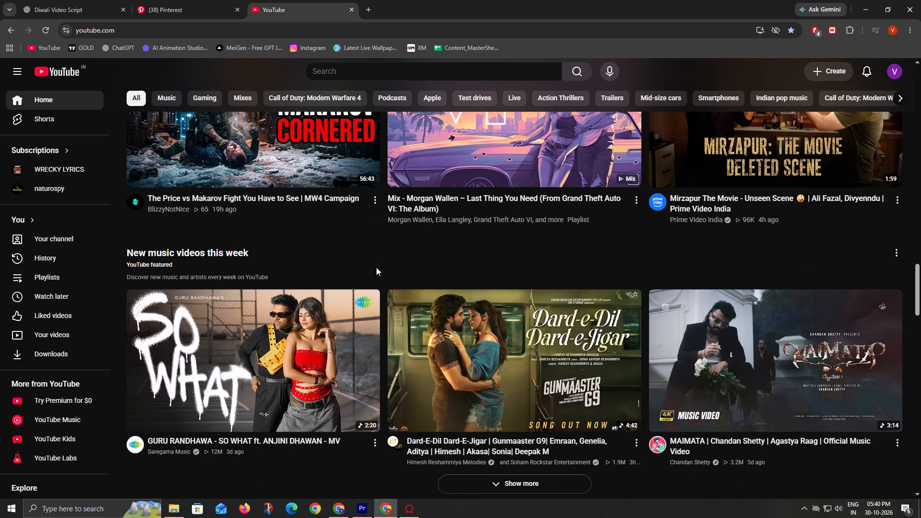